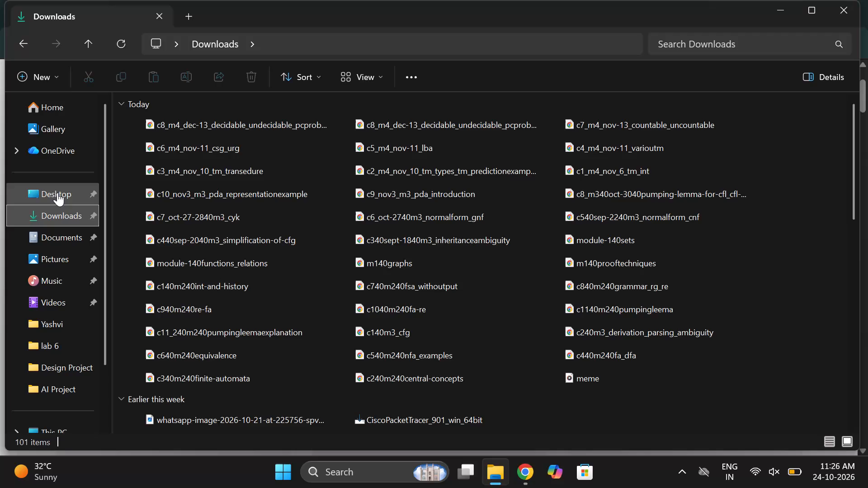
# Upload all files in the Today group of Downloads, including the meme video, to the Clideo Meme Maker page in Chrome.
pyautogui.click(57, 194)
pyautogui.click(59, 206)
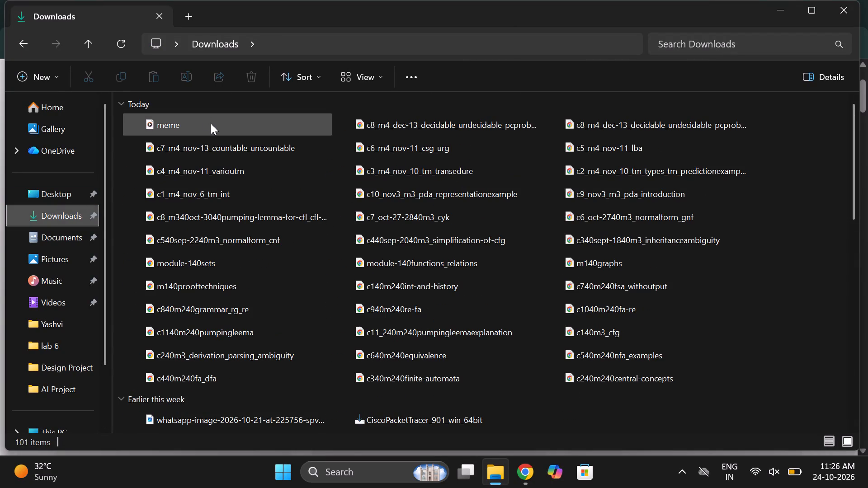
pyautogui.moveTo(211, 123); pyautogui.dragTo(238, 204)
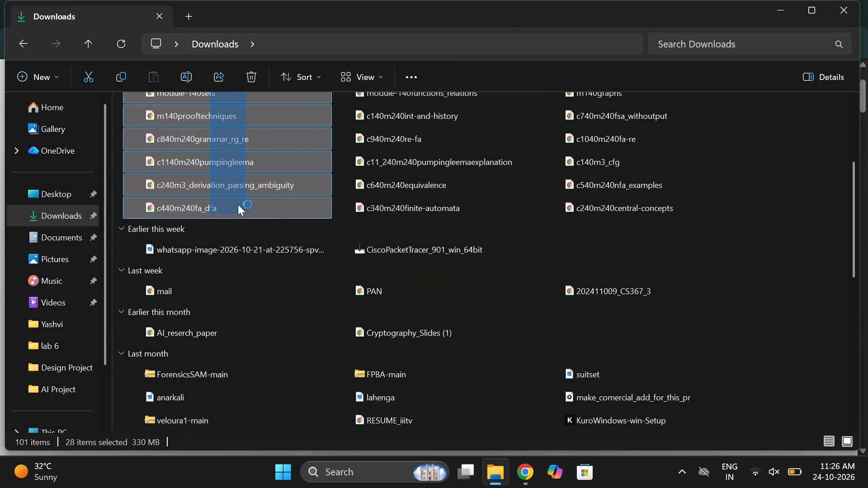
pyautogui.moveTo(238, 204); pyautogui.dragTo(222, 193)
pyautogui.scroll(3, 222, 193)
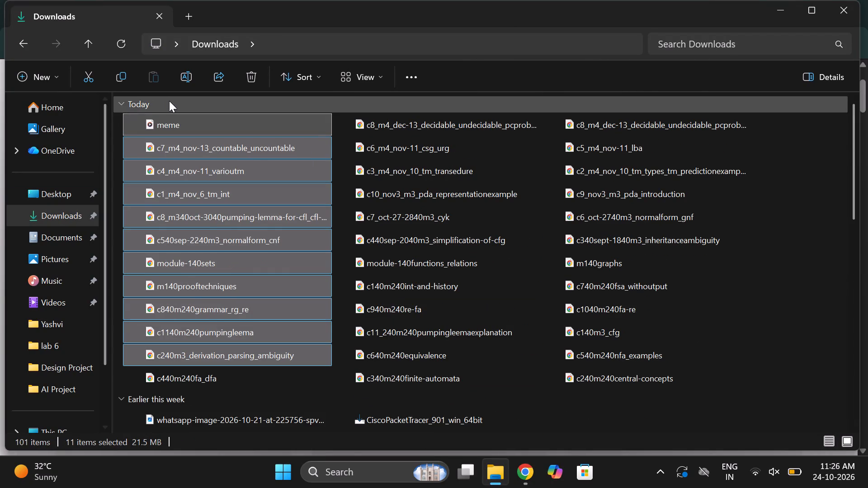
pyautogui.click(170, 101)
pyautogui.click(170, 101)
pyautogui.click(170, 101)
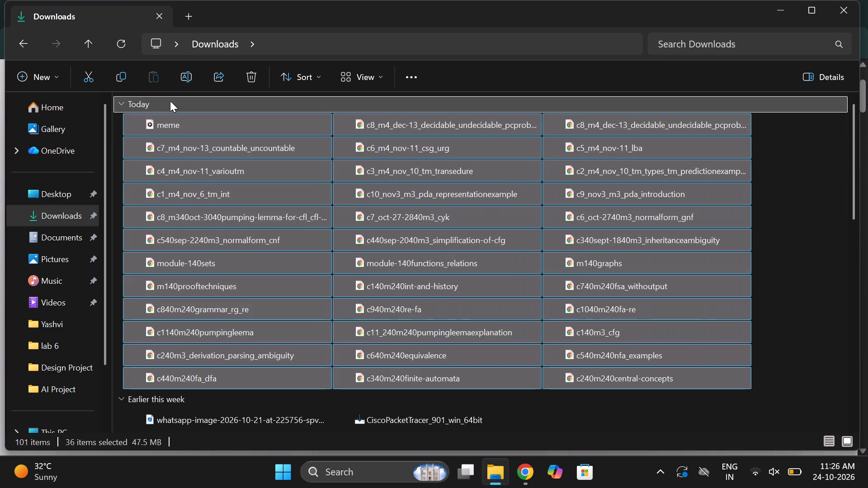
pyautogui.click(93, 93)
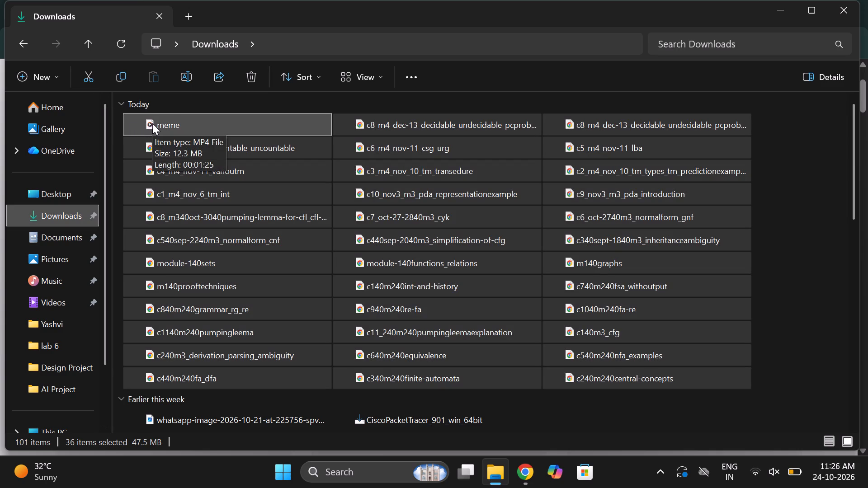
pyautogui.moveTo(150, 123); pyautogui.dragTo(478, 450)
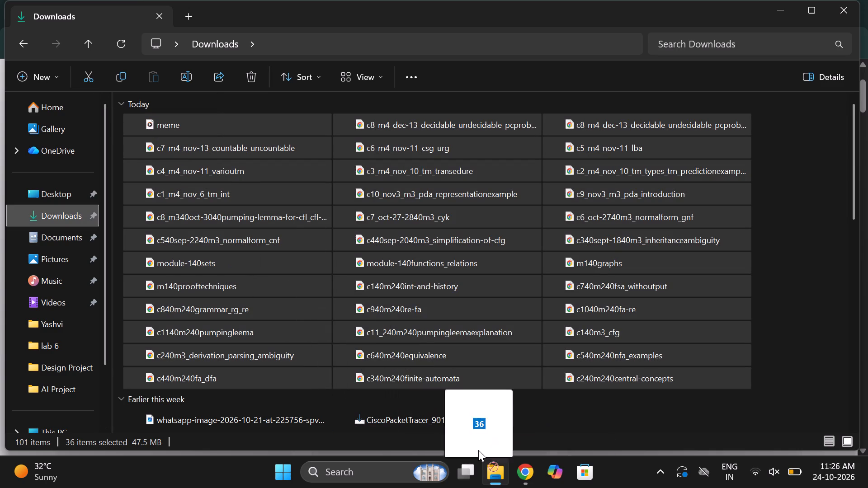
pyautogui.moveTo(478, 450); pyautogui.dragTo(484, 327)
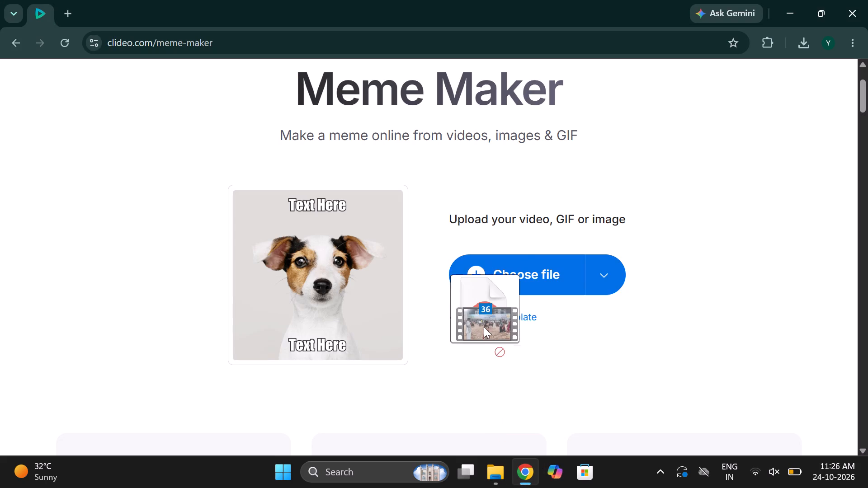
pyautogui.moveTo(484, 327); pyautogui.dragTo(496, 274)
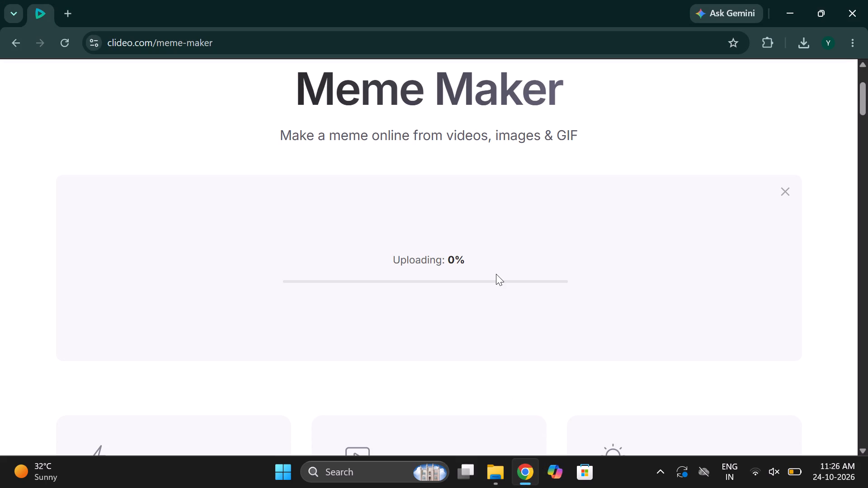
pyautogui.scroll(-1, 496, 274)
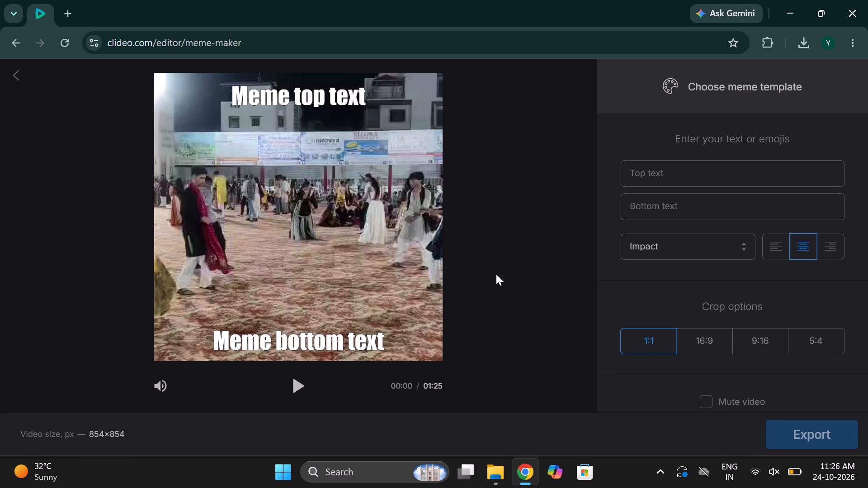
# Play the preview of the uploaded video.
pyautogui.click(317, 343)
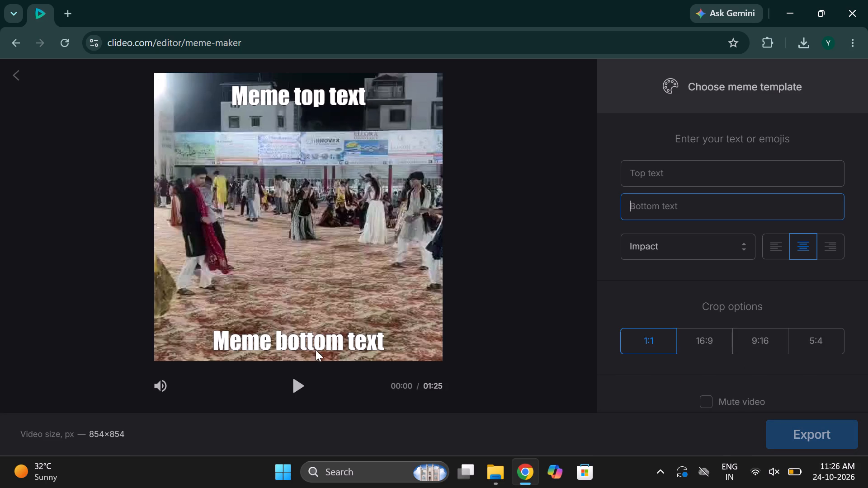
pyautogui.click(285, 384)
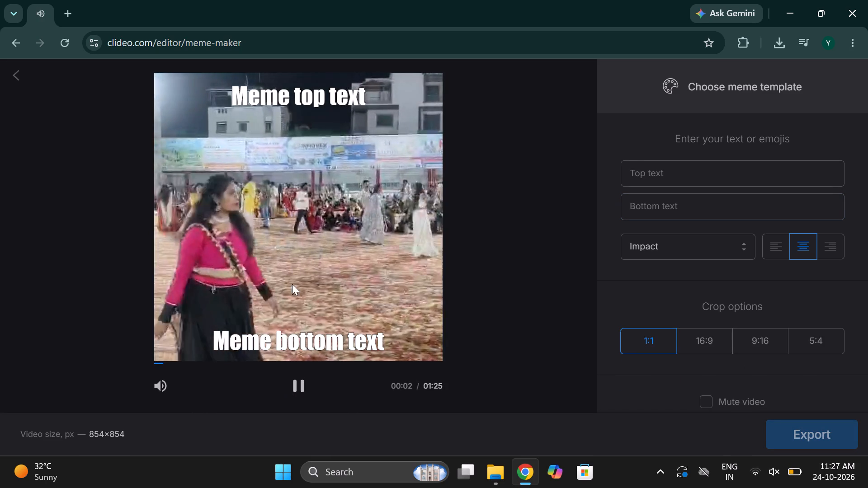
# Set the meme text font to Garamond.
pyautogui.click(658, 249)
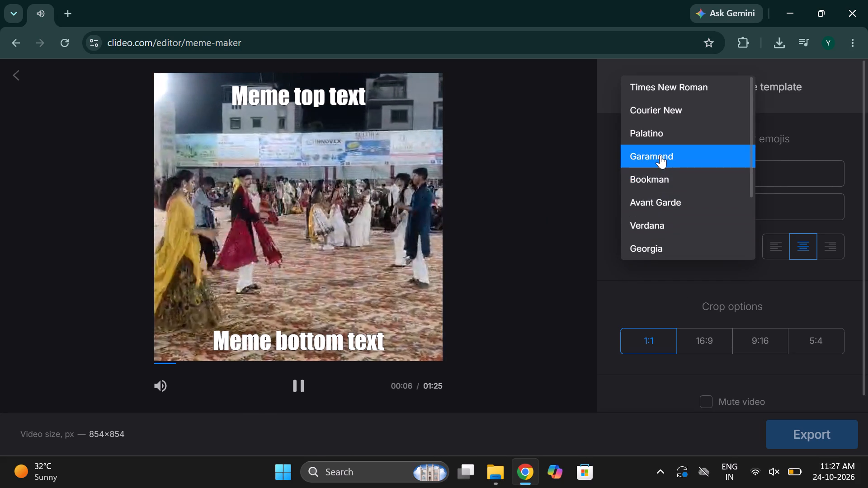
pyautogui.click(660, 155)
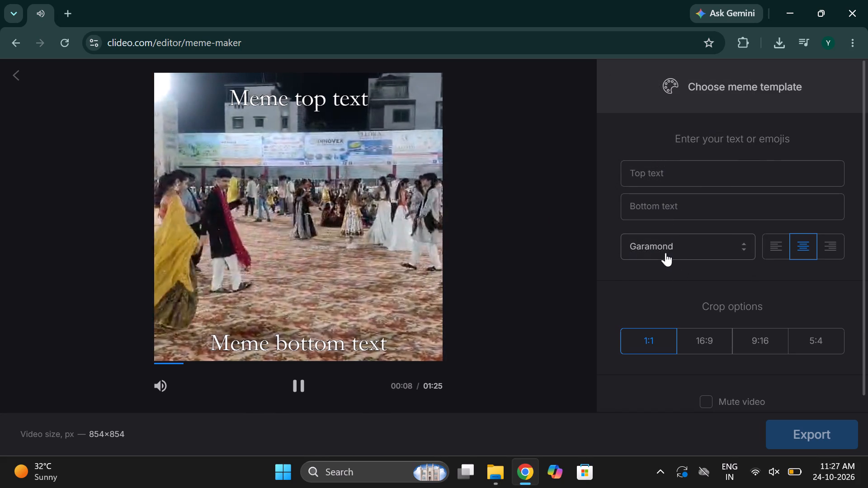
# Set the meme text font to Times New Roman.
pyautogui.click(664, 251)
pyautogui.click(687, 84)
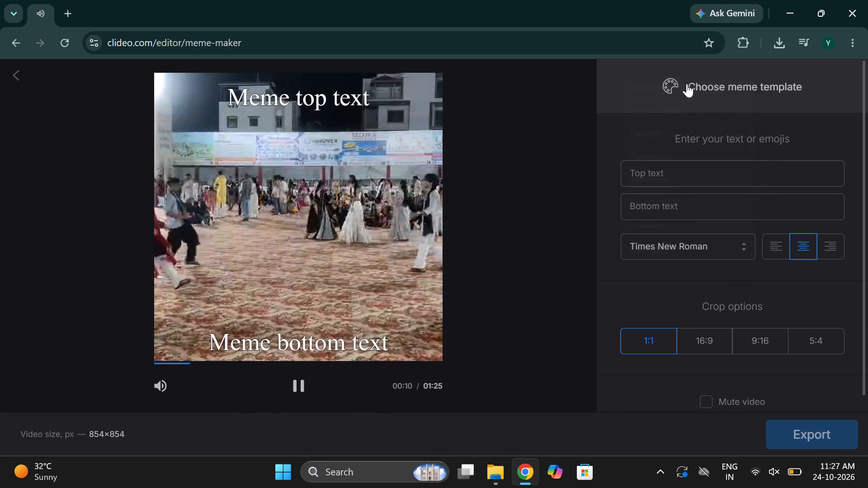
# Apply the meme template that has a single black caption bar above the video.
pyautogui.scroll(3, 736, 142)
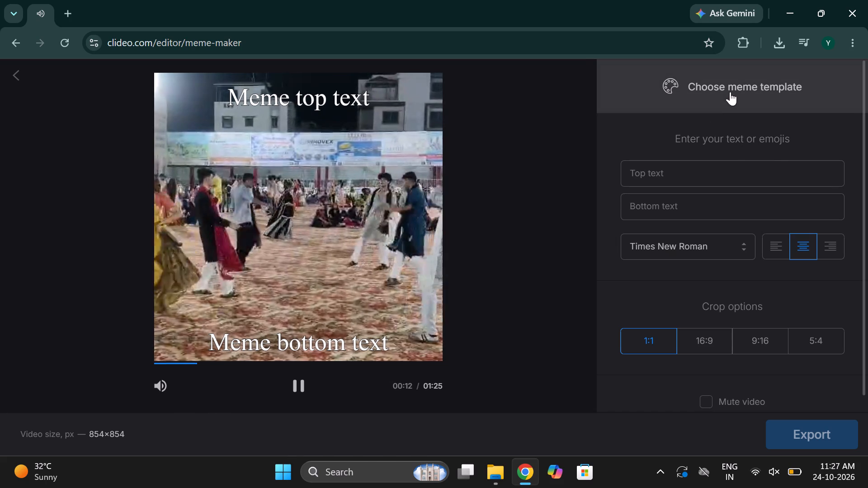
pyautogui.click(730, 92)
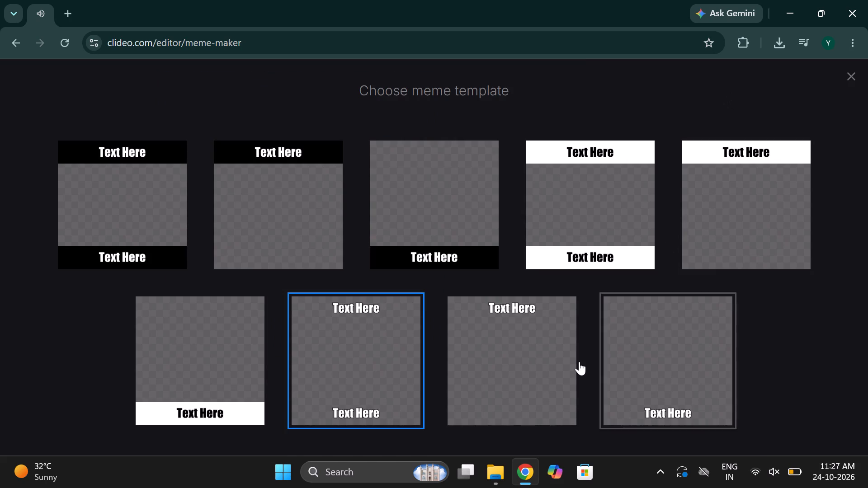
pyautogui.scroll(-3, 579, 361)
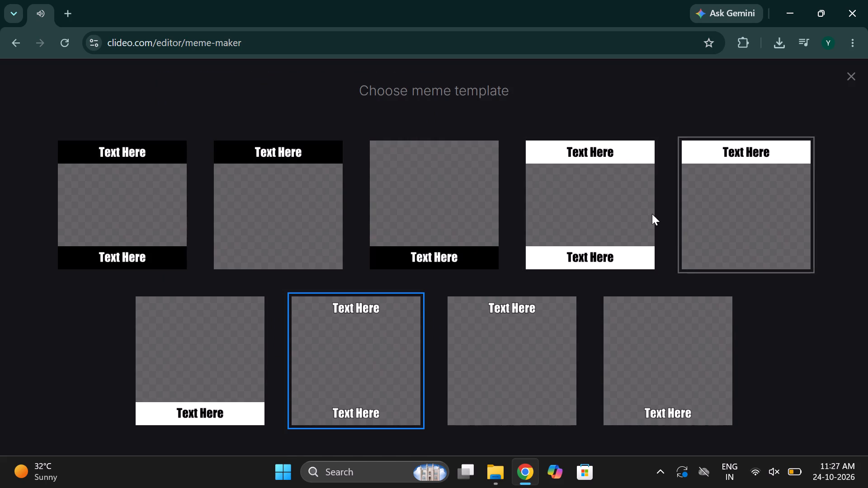
pyautogui.hscroll(-2, 652, 214)
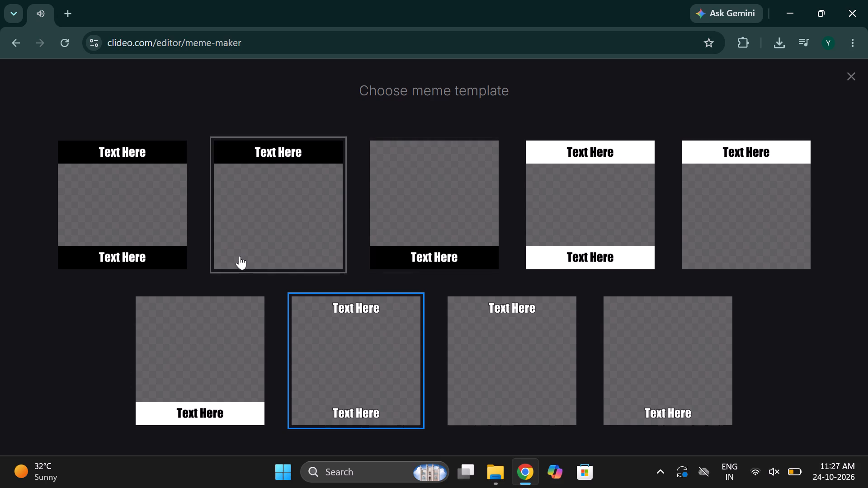
pyautogui.rightClick(240, 256)
pyautogui.click(240, 256)
pyautogui.click(240, 256)
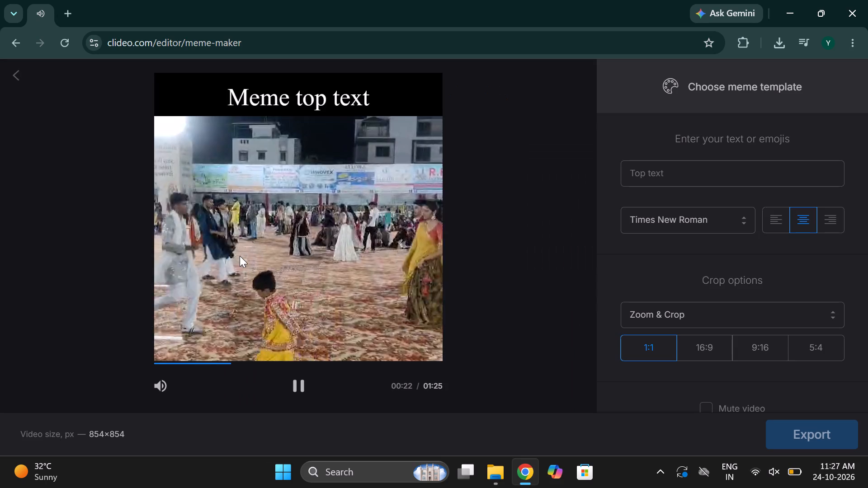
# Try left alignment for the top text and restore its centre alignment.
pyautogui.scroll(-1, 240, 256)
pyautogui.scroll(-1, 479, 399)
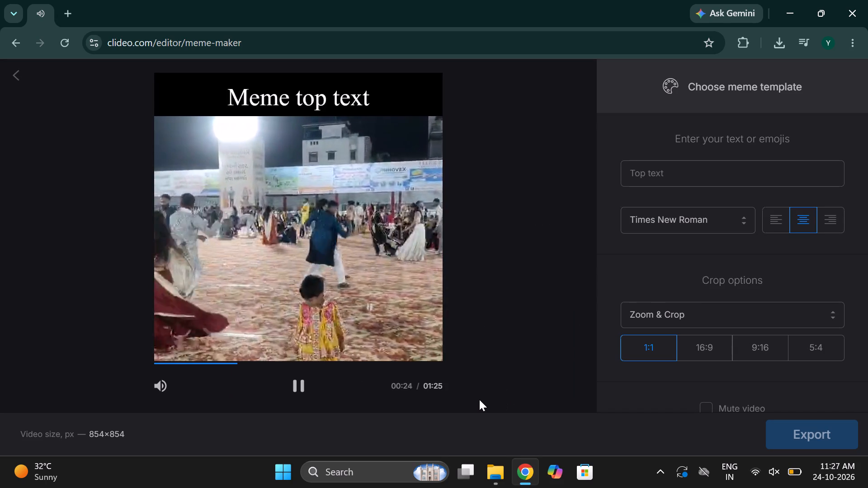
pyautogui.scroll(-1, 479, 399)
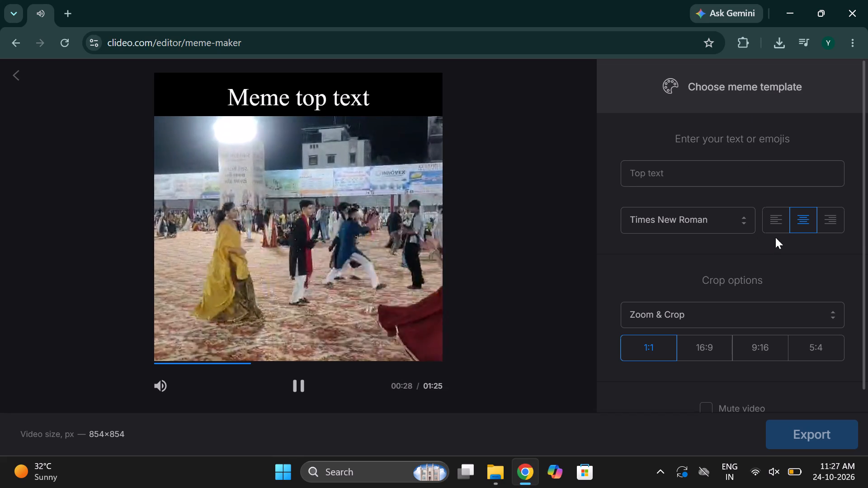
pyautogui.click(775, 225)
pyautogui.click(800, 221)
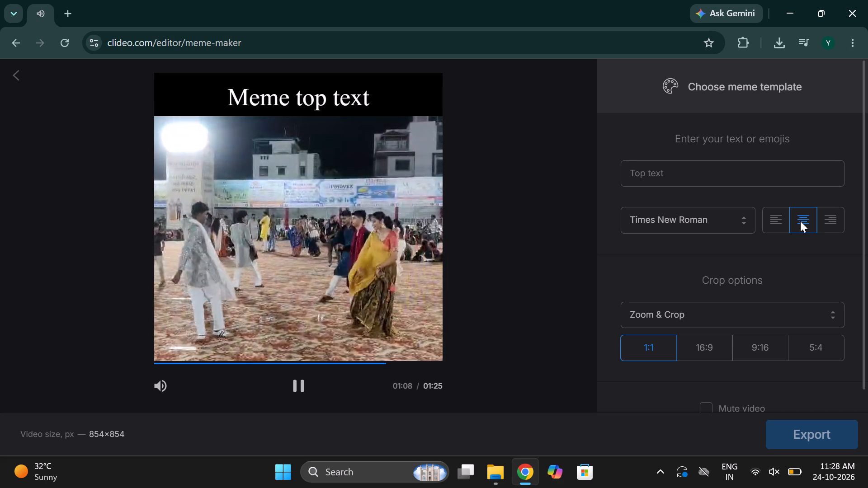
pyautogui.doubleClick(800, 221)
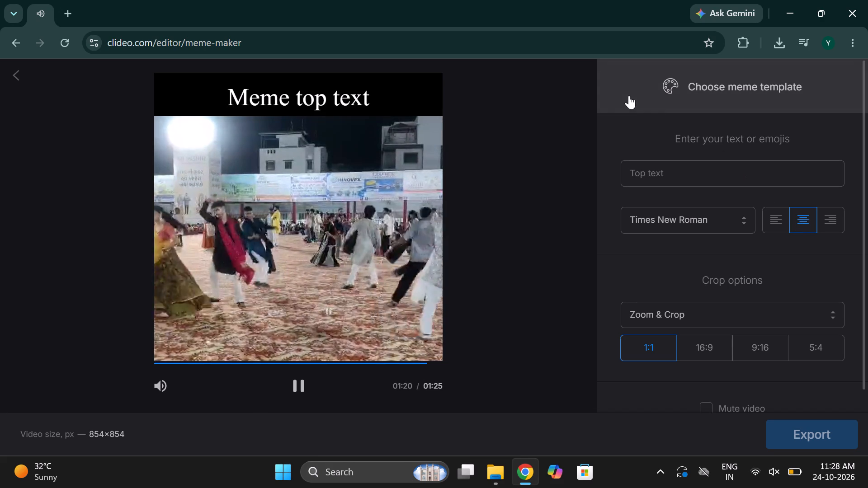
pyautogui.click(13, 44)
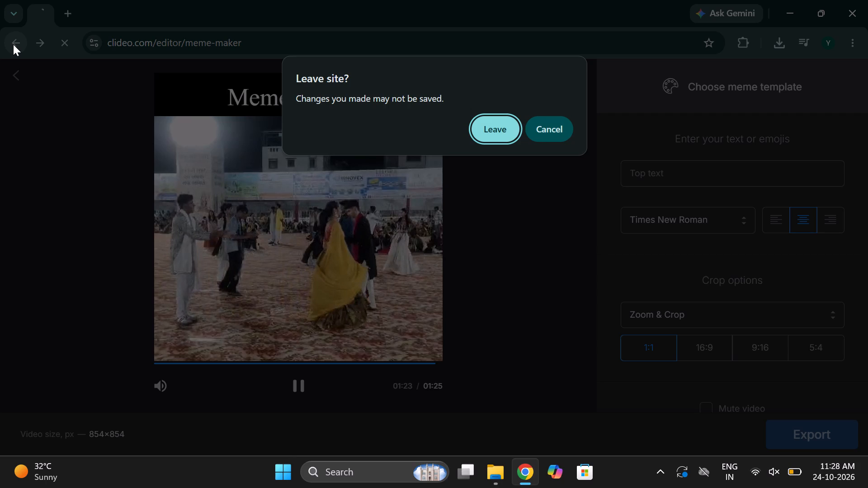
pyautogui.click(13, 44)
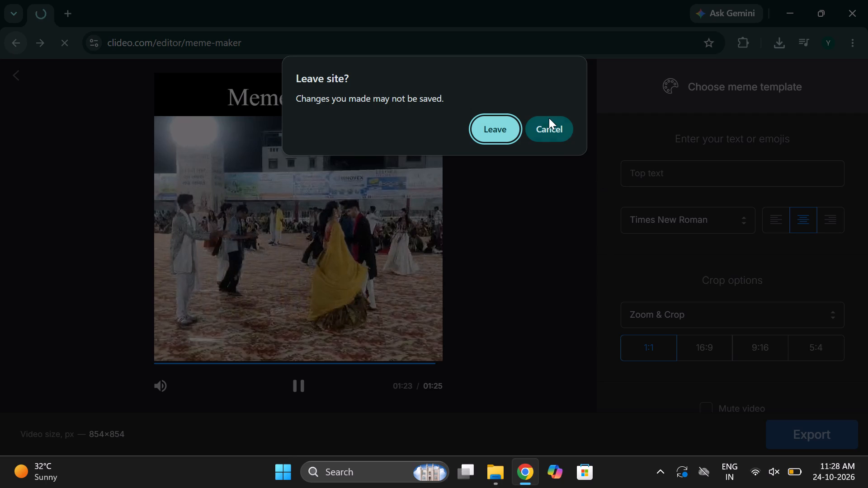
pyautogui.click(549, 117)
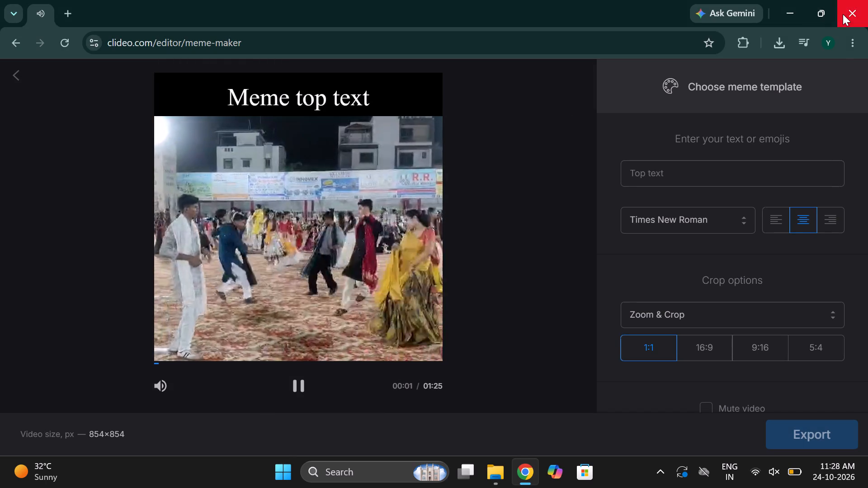
# Close the browser window with the meme editor.
pyautogui.click(843, 14)
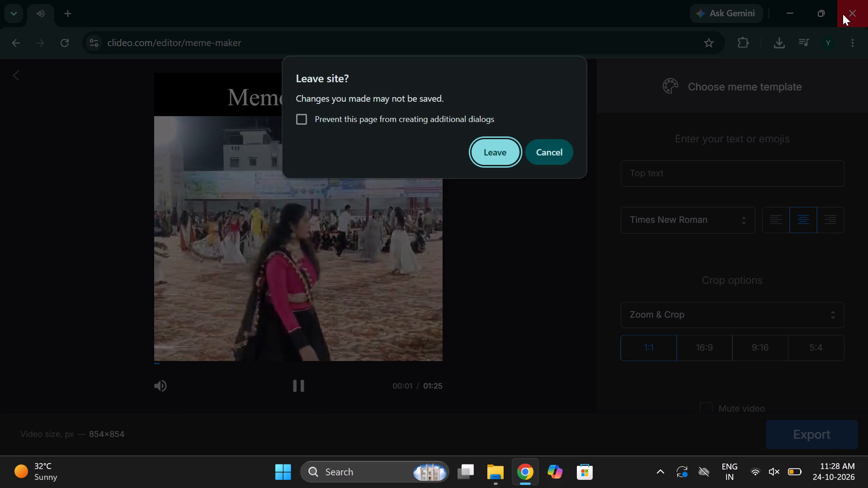
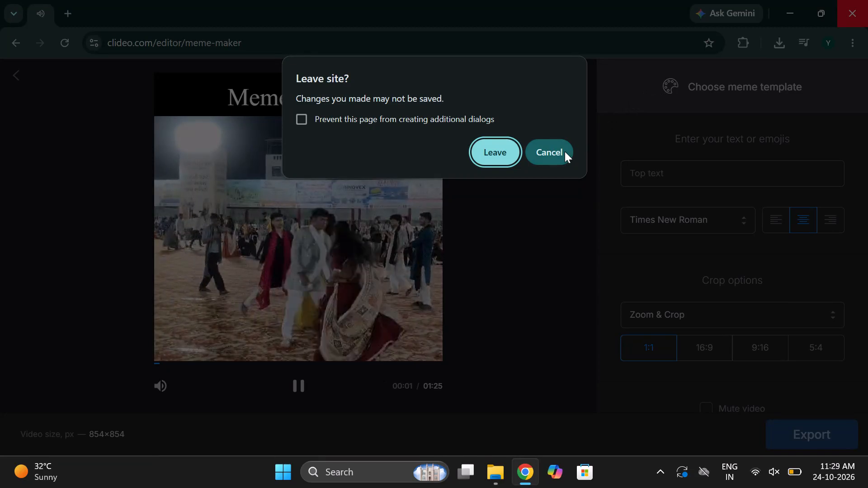
# Confirm leaving the meme editor page without saving the changes.
pyautogui.click(498, 158)
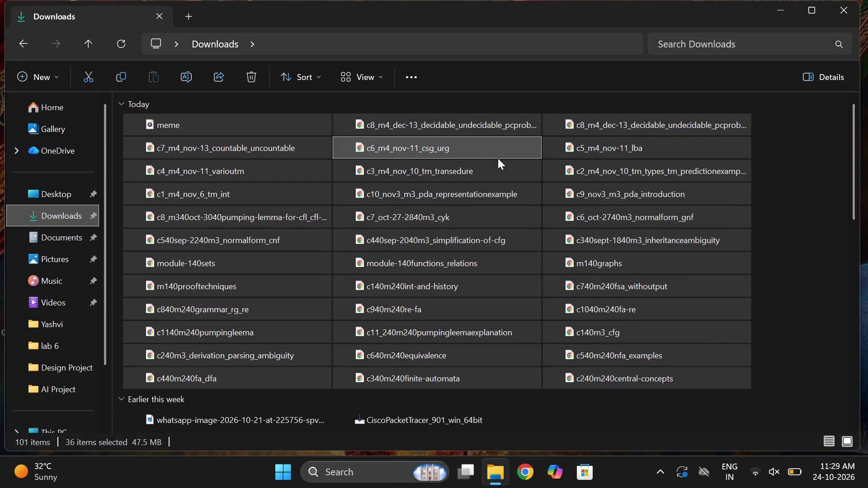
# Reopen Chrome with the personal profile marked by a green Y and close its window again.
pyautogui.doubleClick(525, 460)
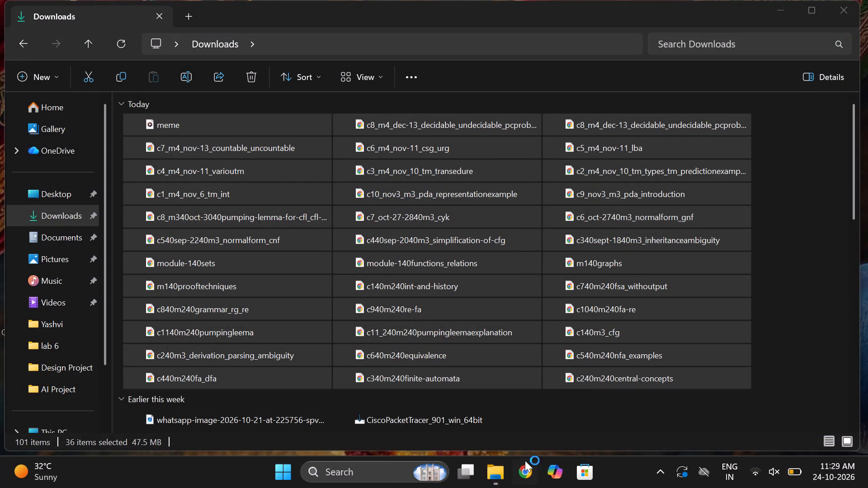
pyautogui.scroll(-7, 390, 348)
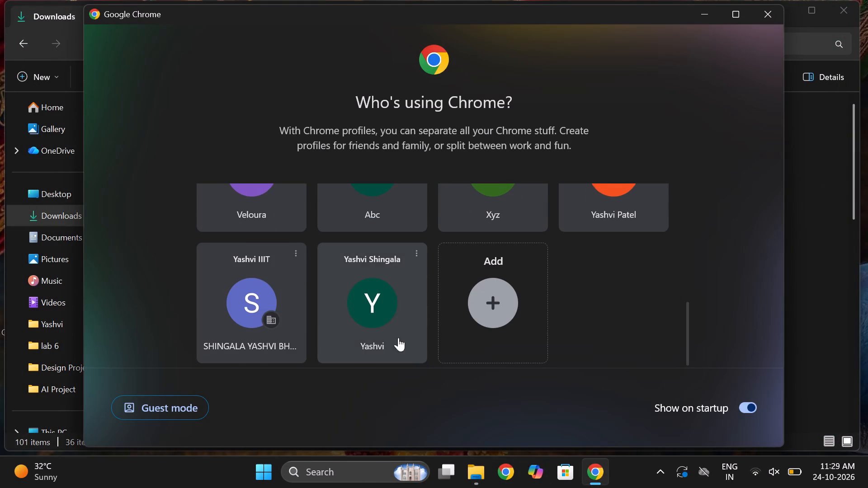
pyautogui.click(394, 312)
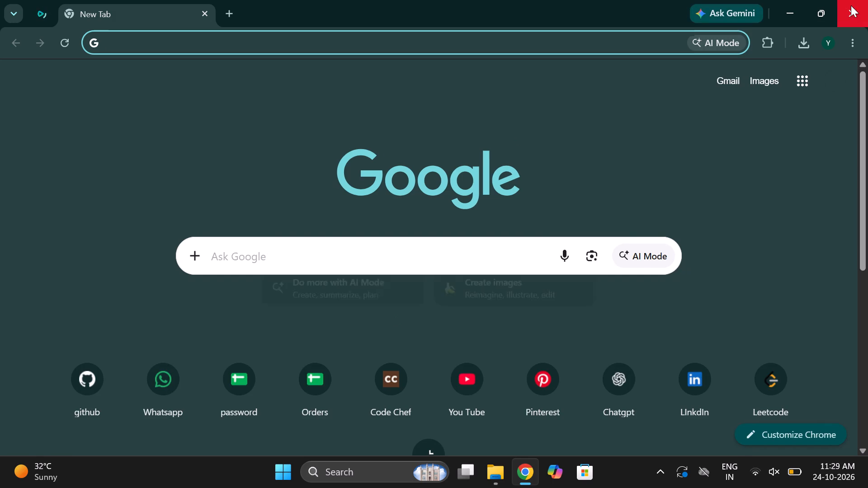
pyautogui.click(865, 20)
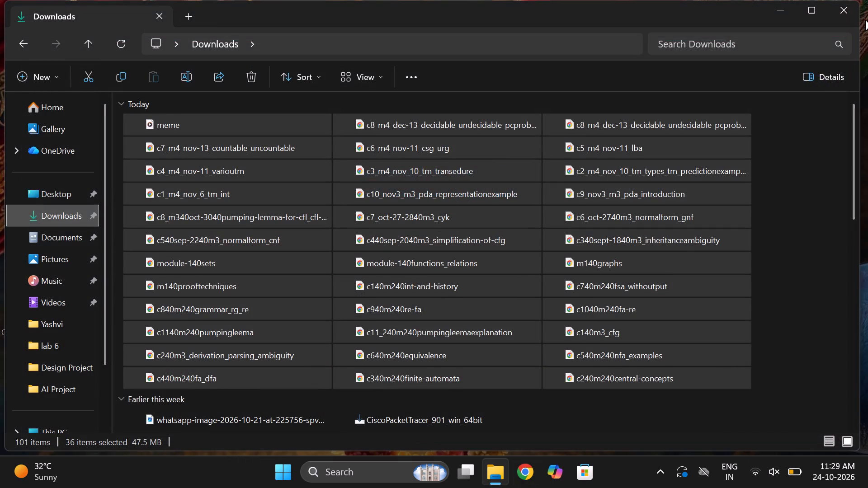
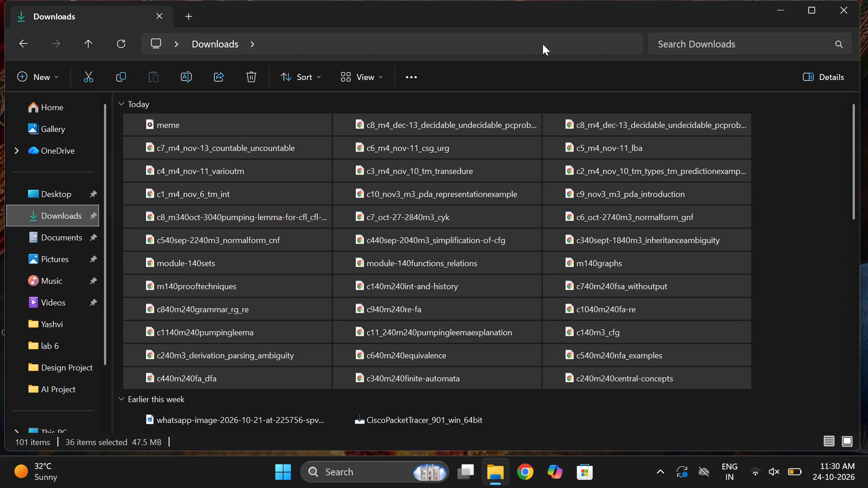
# Open Chrome with the personal profile marked by a green Y and switch to the Clideo editor tab.
pyautogui.click(524, 483)
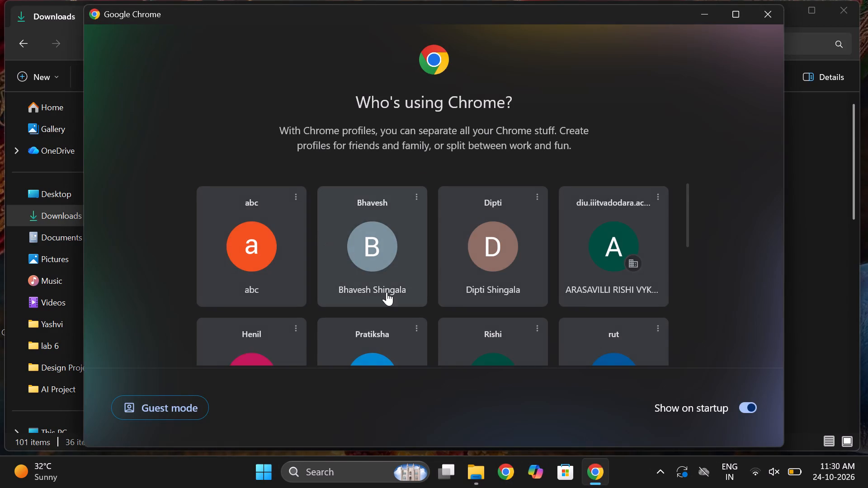
pyautogui.scroll(-6, 387, 292)
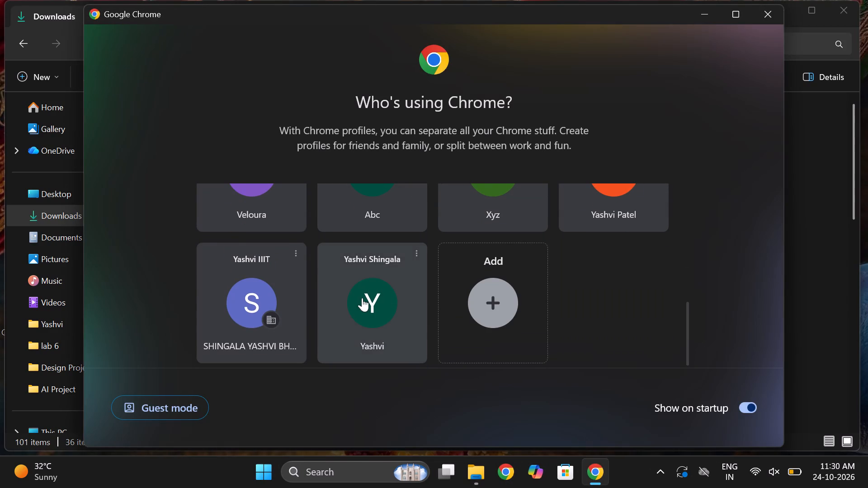
pyautogui.click(367, 310)
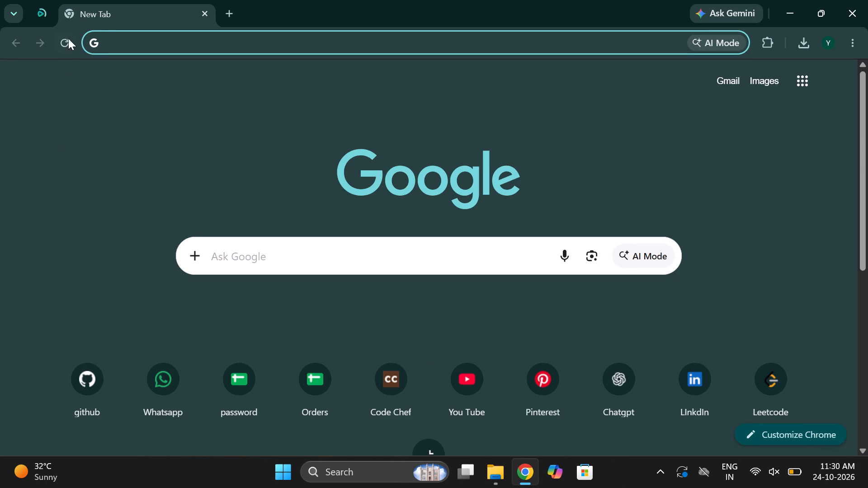
pyautogui.click(42, 12)
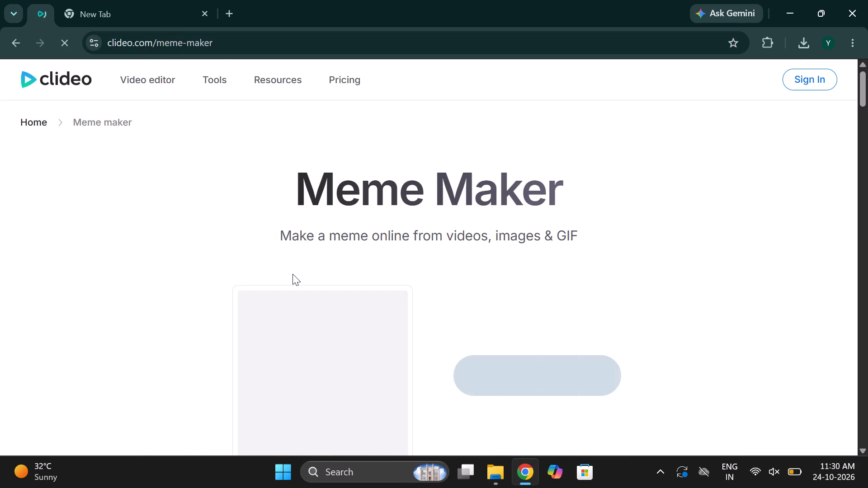
# Go from the meme maker page to Clideo's home page and start the online video editor.
pyautogui.click(33, 122)
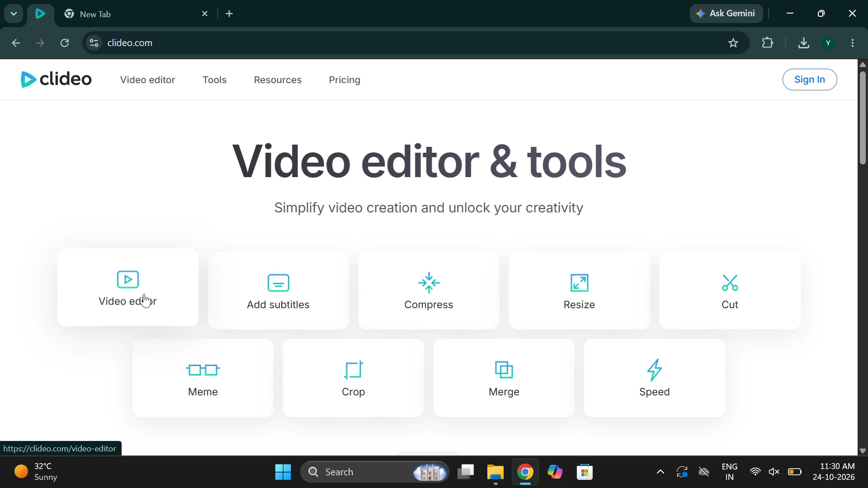
pyautogui.click(133, 284)
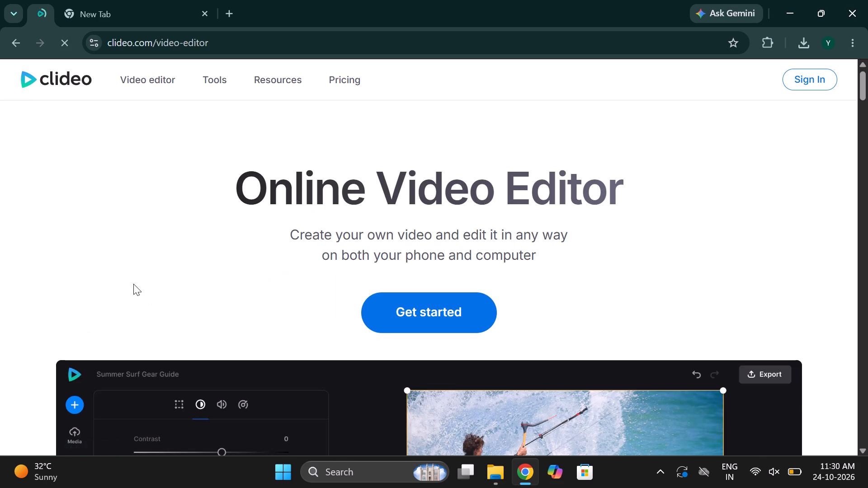
pyautogui.click(417, 314)
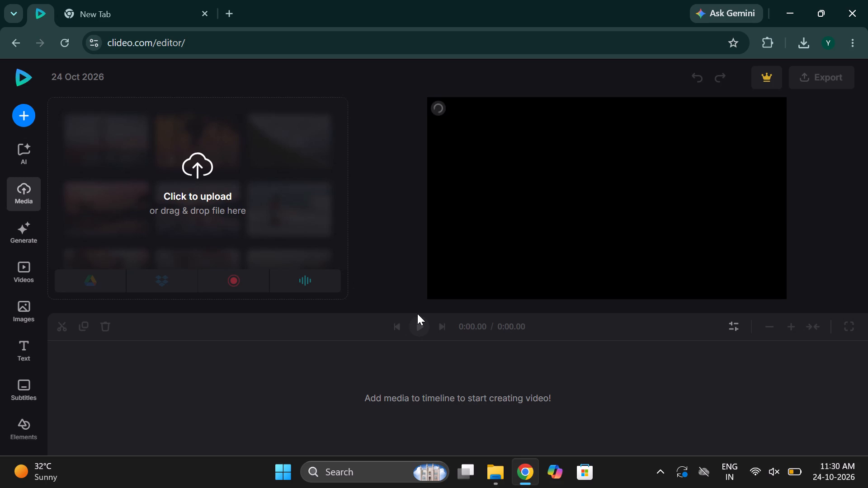
# Upload the first video in the Downloads folder to the new project.
pyautogui.click(258, 195)
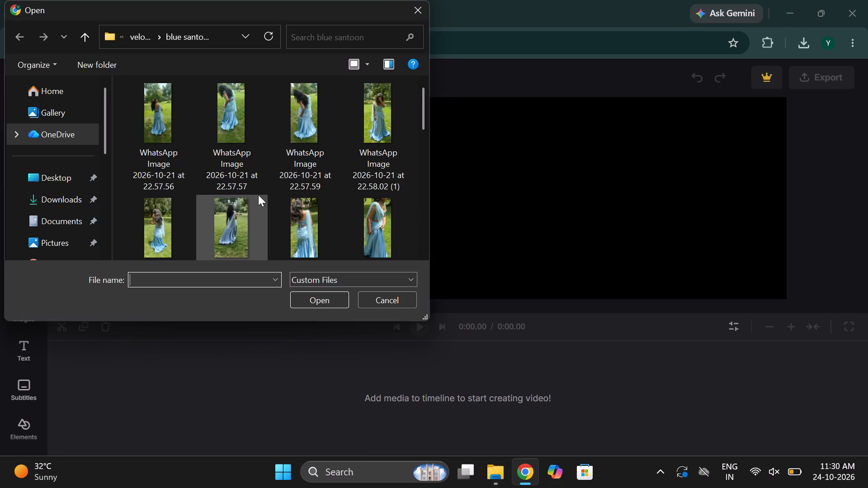
pyautogui.click(61, 191)
pyautogui.scroll(-1, 61, 191)
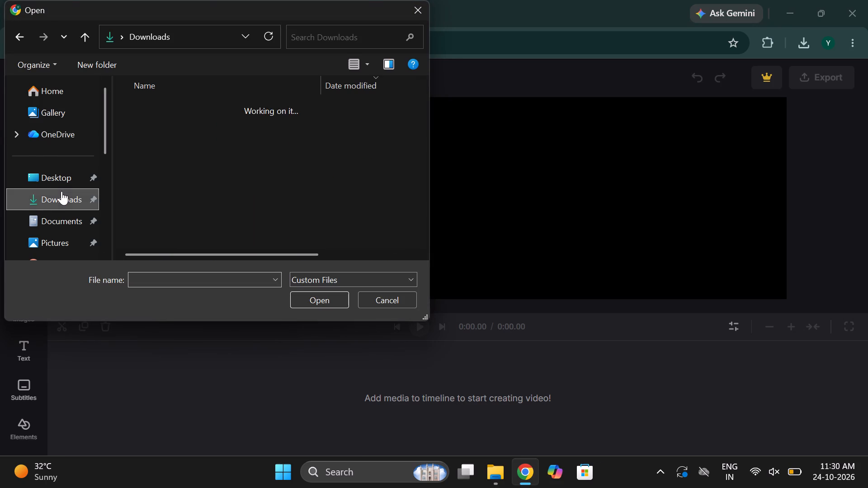
pyautogui.scroll(-1, 61, 191)
pyautogui.click(141, 127)
pyautogui.press('Return')
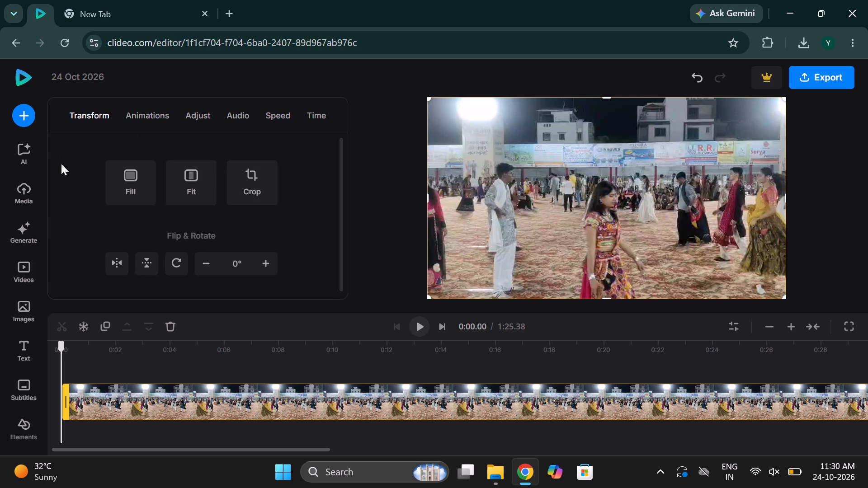
# Move the playhead to about 1.60 seconds on the video timeline.
pyautogui.moveTo(61, 347); pyautogui.dragTo(105, 353)
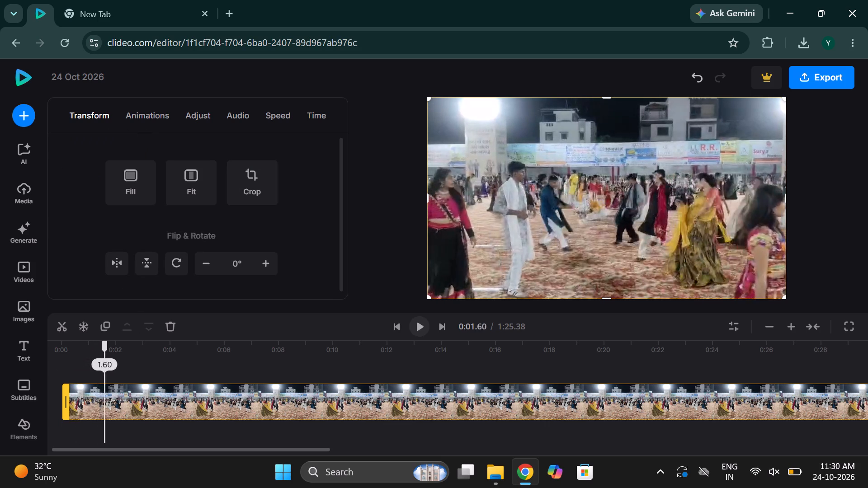
# Find the cut point in the dance video and split the clip at 0:18.12.
pyautogui.moveTo(105, 353); pyautogui.dragTo(166, 366)
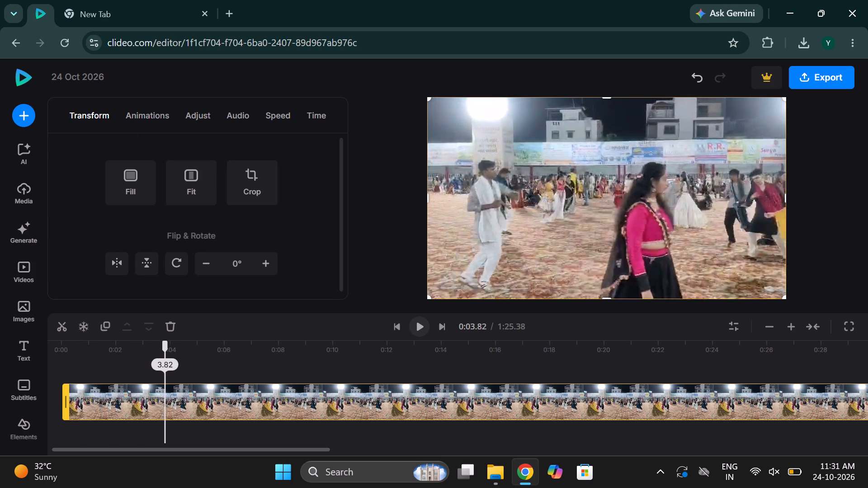
pyautogui.moveTo(166, 366); pyautogui.dragTo(204, 377)
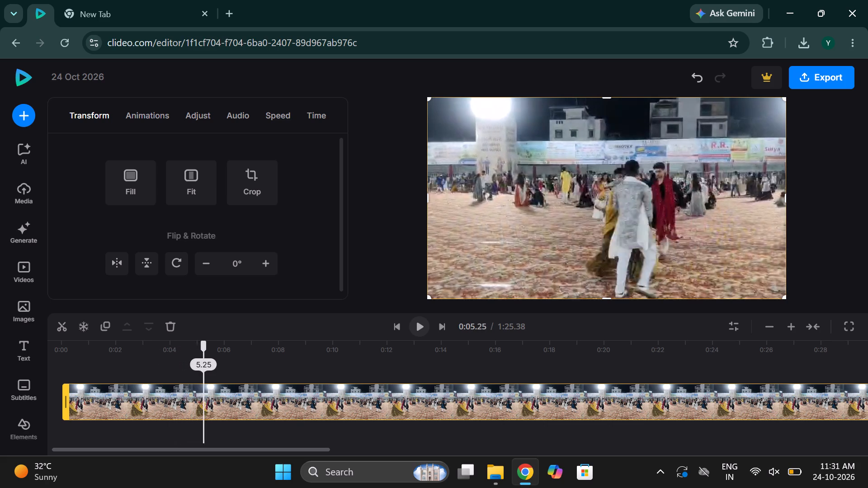
pyautogui.moveTo(204, 377); pyautogui.dragTo(340, 403)
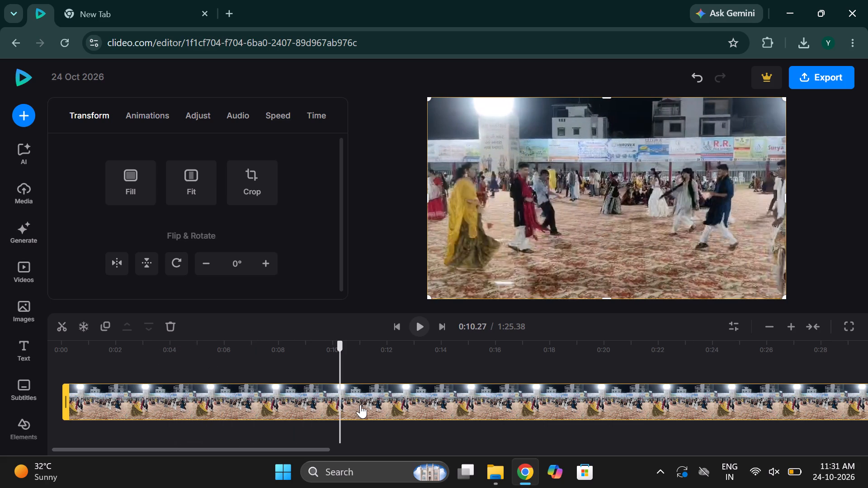
pyautogui.moveTo(340, 350); pyautogui.dragTo(368, 353)
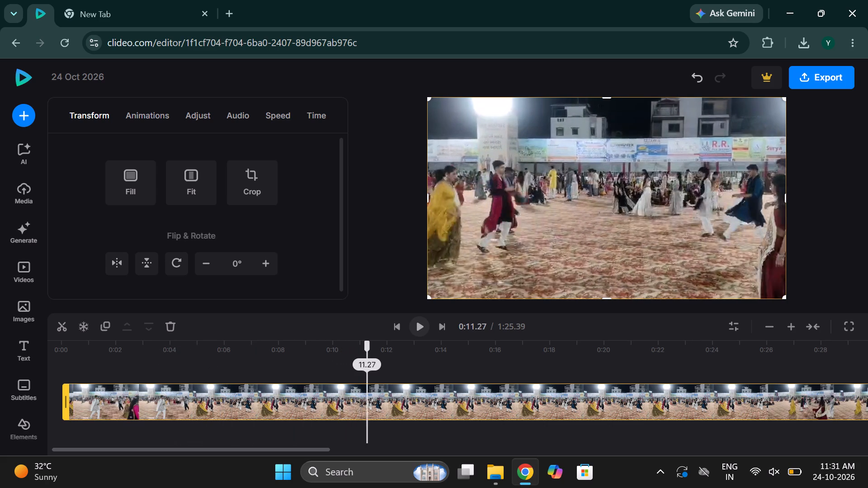
pyautogui.moveTo(368, 353); pyautogui.dragTo(395, 363)
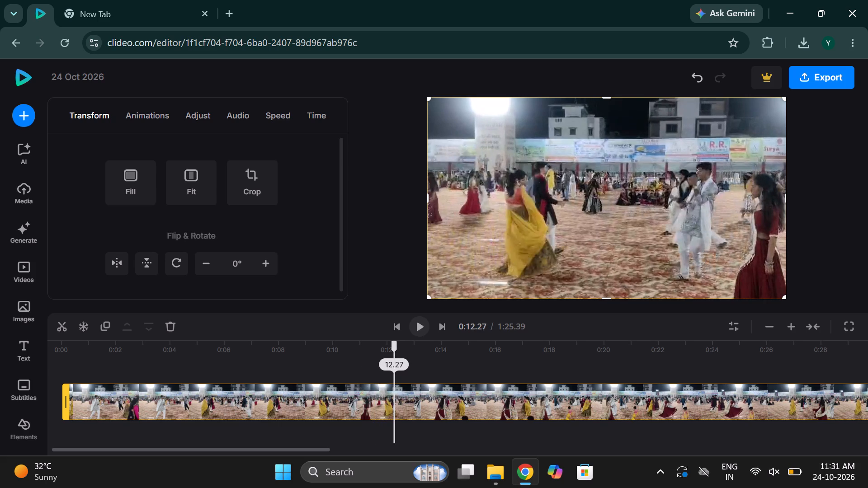
pyautogui.moveTo(395, 363); pyautogui.dragTo(441, 377)
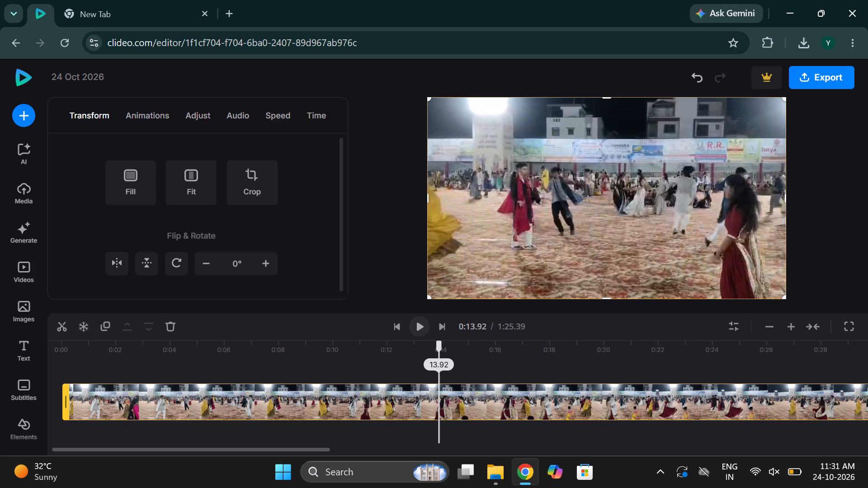
pyautogui.moveTo(441, 377); pyautogui.dragTo(450, 380)
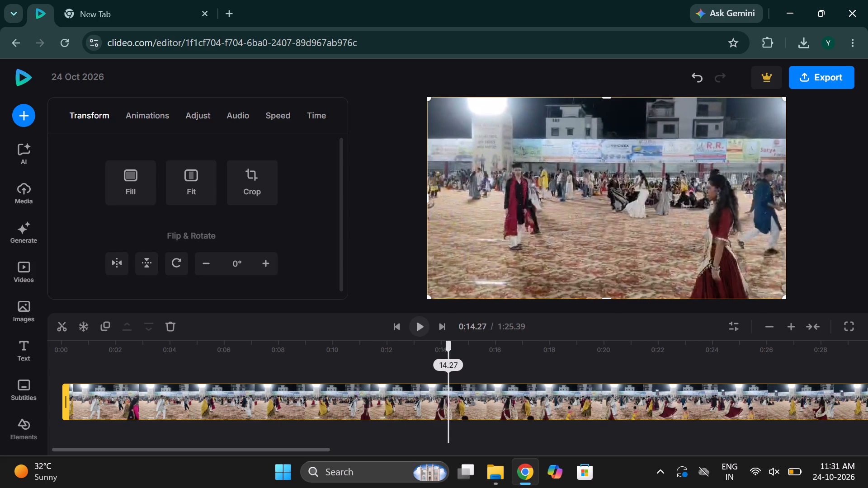
pyautogui.moveTo(450, 380); pyautogui.dragTo(552, 386)
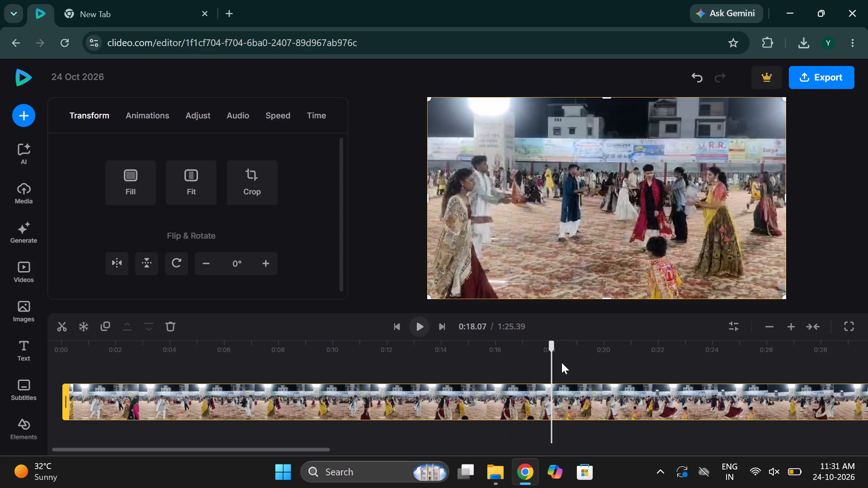
pyautogui.moveTo(553, 347); pyautogui.dragTo(519, 350)
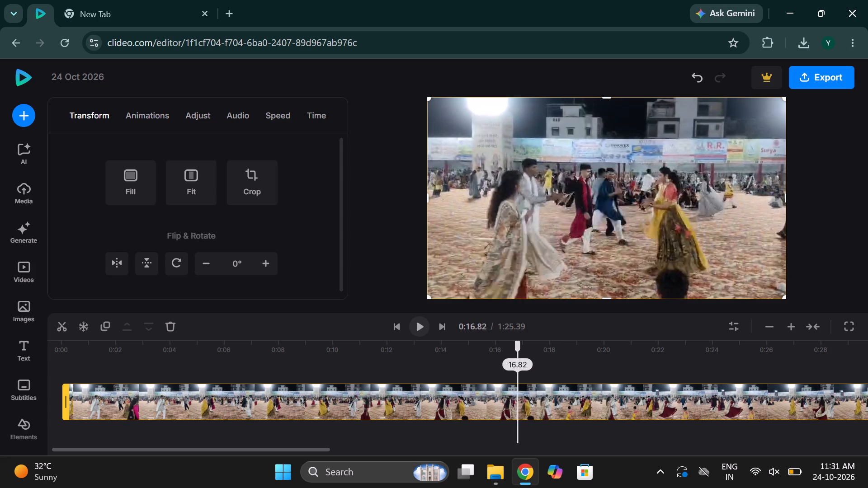
pyautogui.moveTo(519, 350); pyautogui.dragTo(492, 348)
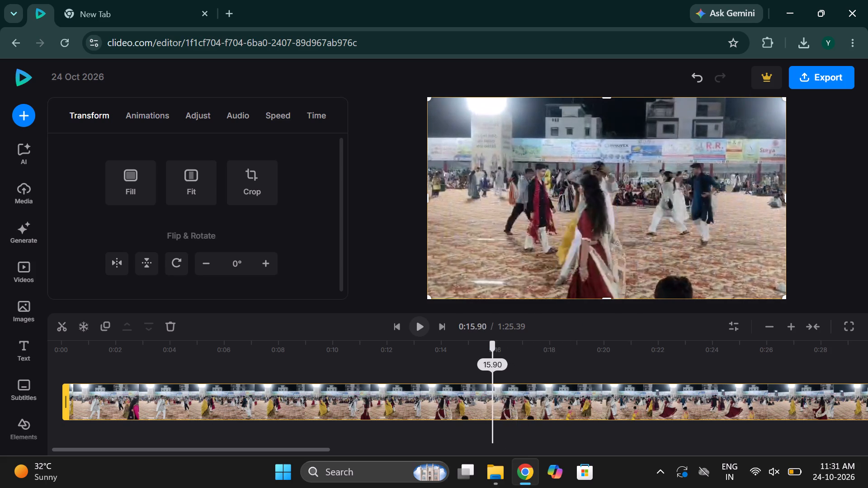
pyautogui.moveTo(492, 348); pyautogui.dragTo(461, 343)
pyautogui.moveTo(461, 343); pyautogui.dragTo(440, 345)
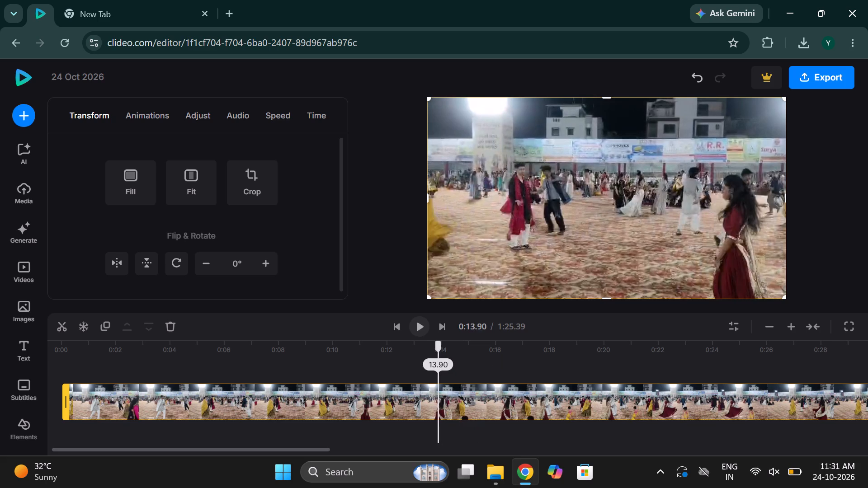
pyautogui.moveTo(440, 345); pyautogui.dragTo(501, 361)
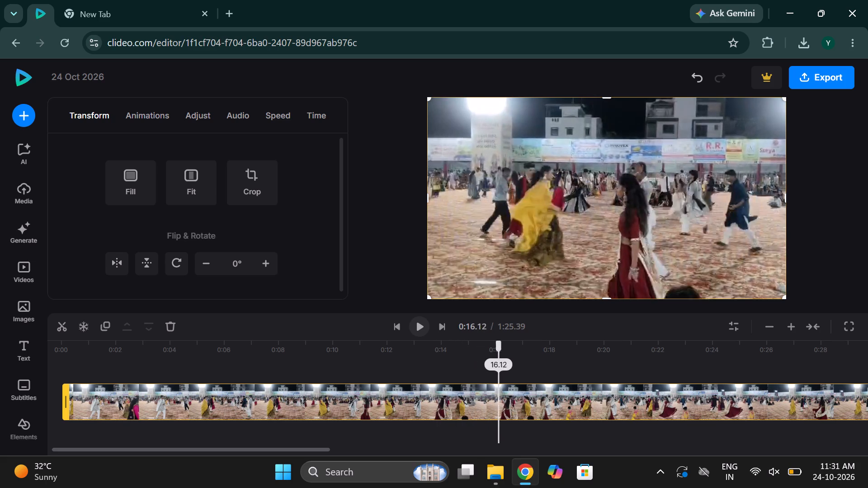
pyautogui.moveTo(501, 361); pyautogui.dragTo(541, 373)
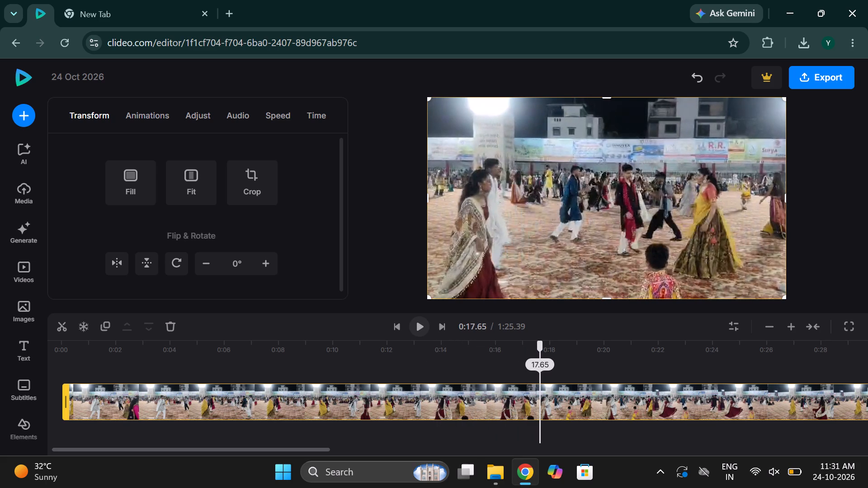
pyautogui.moveTo(541, 373); pyautogui.dragTo(550, 377)
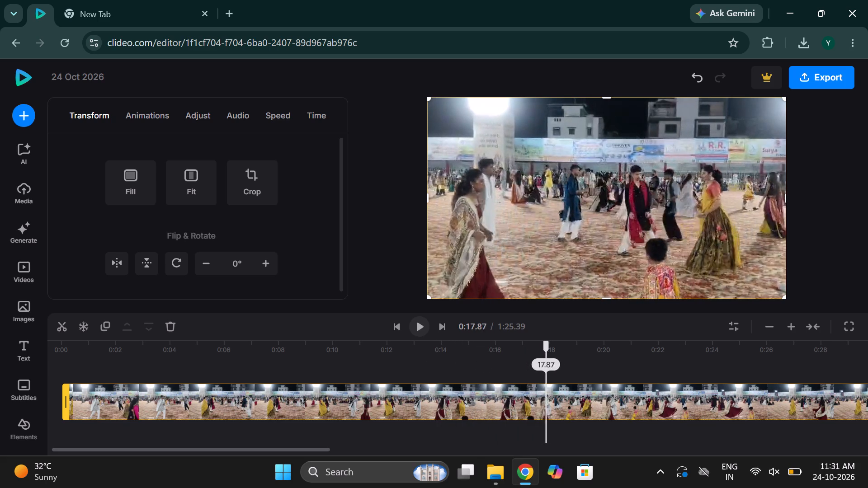
pyautogui.moveTo(550, 377); pyautogui.dragTo(554, 379)
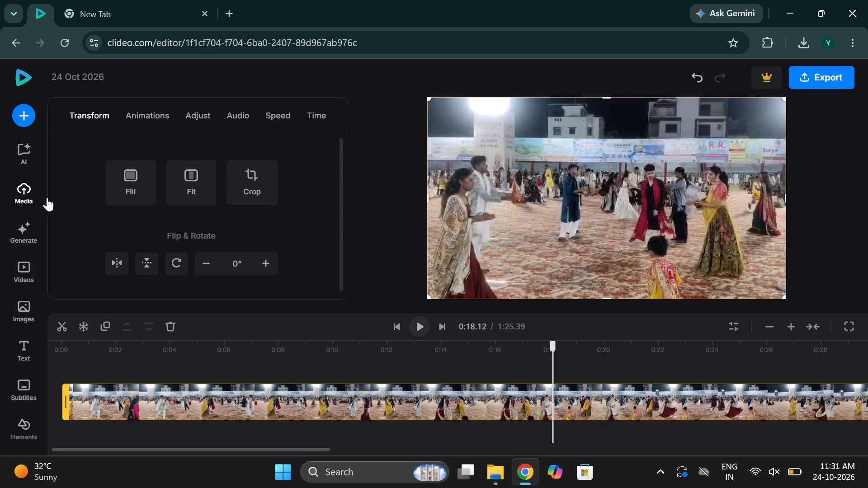
pyautogui.click(62, 322)
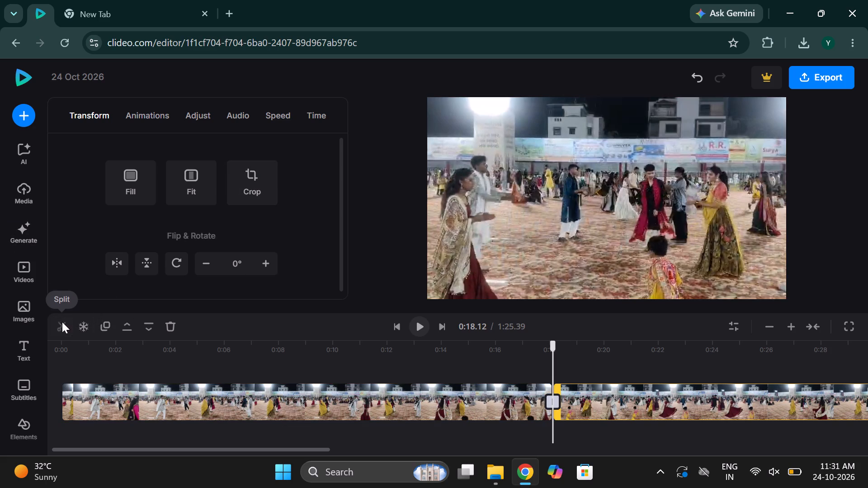
# Delete the clip portion before the split and move the remaining clip to the start of the timeline.
pyautogui.click(137, 414)
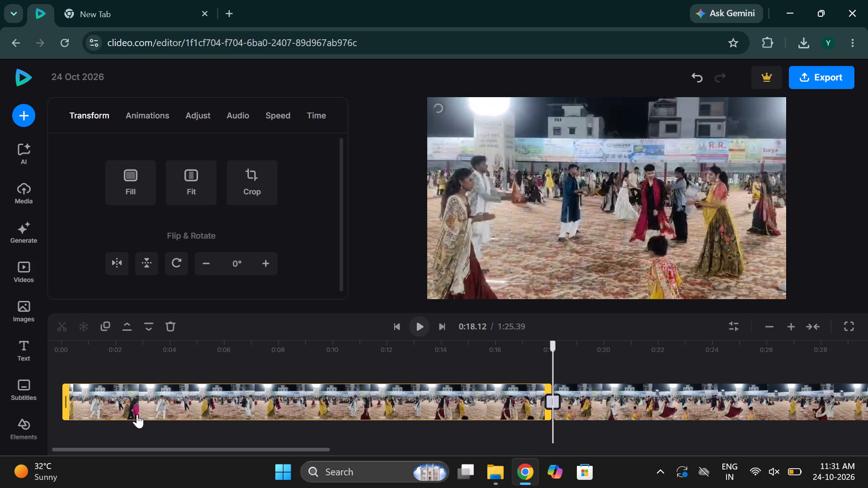
pyautogui.press('Delete')
pyautogui.moveTo(571, 403); pyautogui.dragTo(63, 396)
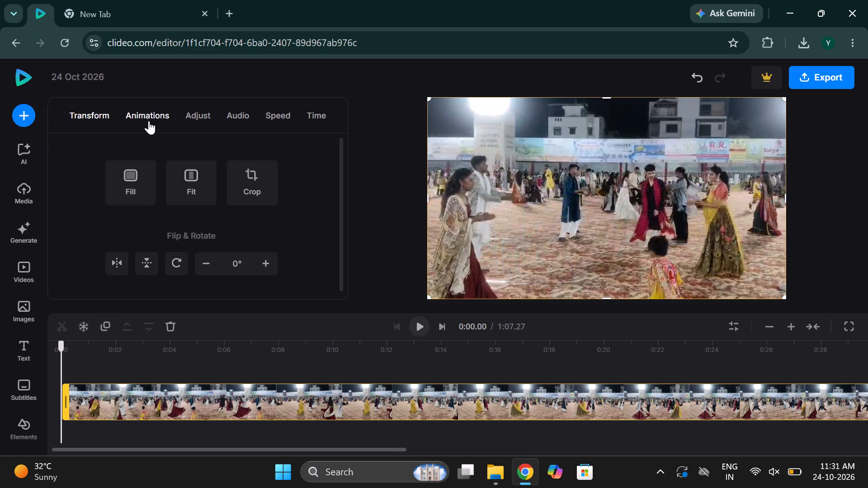
# Review the adjustment, animation, speed and time settings available for the dance clip.
pyautogui.click(199, 115)
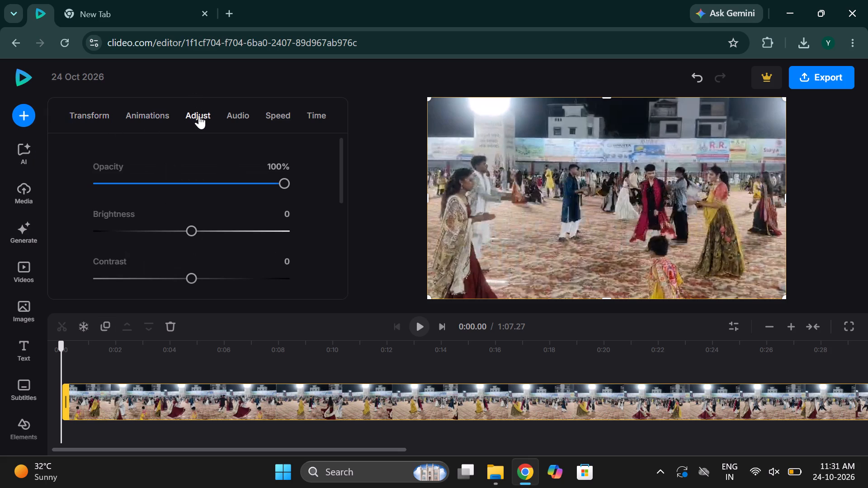
pyautogui.click(165, 114)
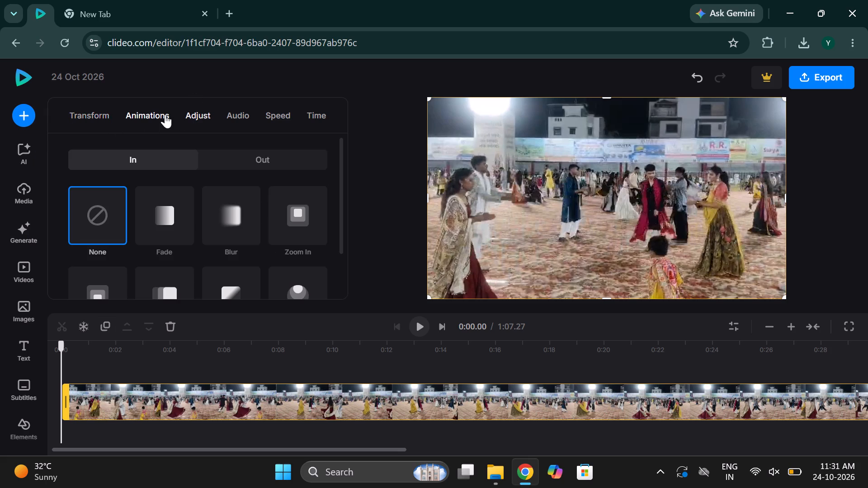
pyautogui.click(286, 125)
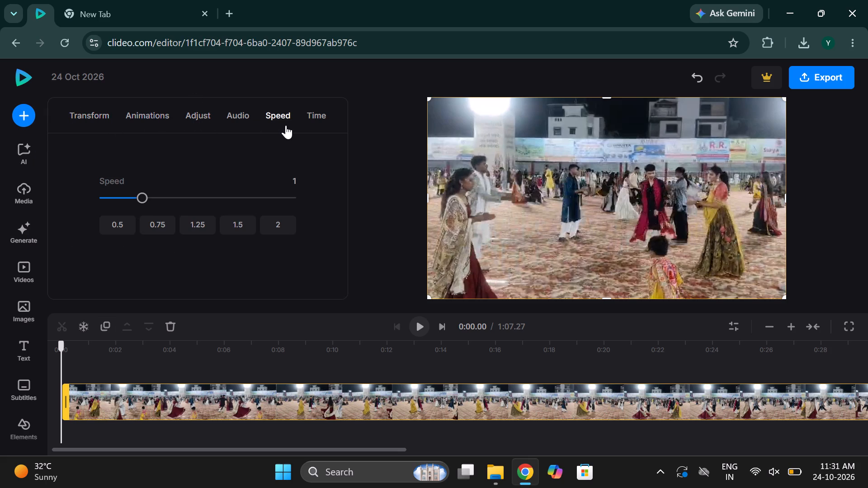
pyautogui.click(324, 121)
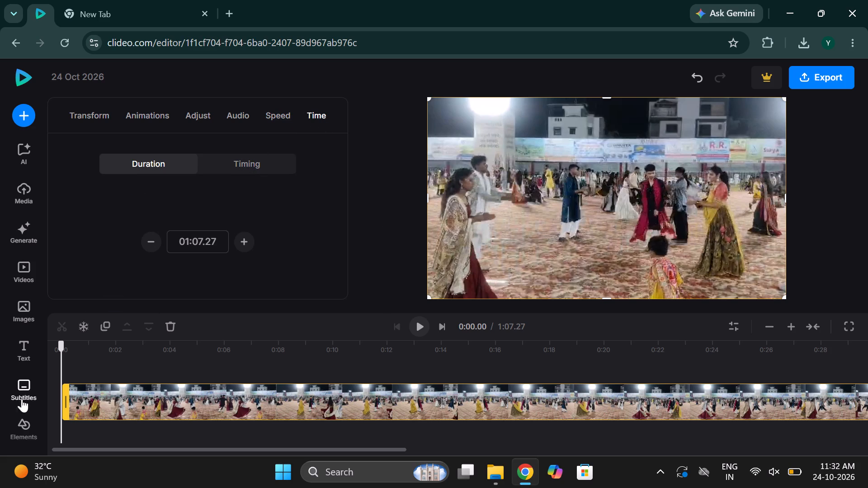
# Look through the editor's elements, stock videos, canvas, recording and audio options for additions to the dance video.
pyautogui.click(17, 427)
pyautogui.scroll(-1, 18, 373)
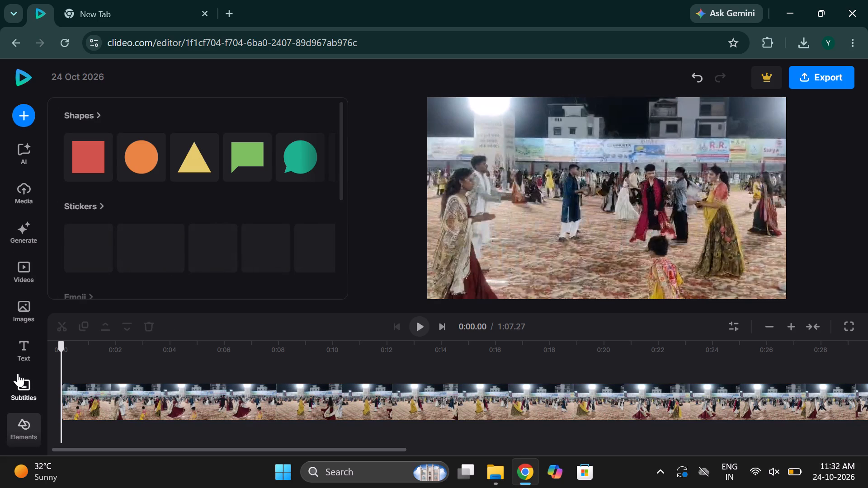
pyautogui.scroll(-1, 18, 373)
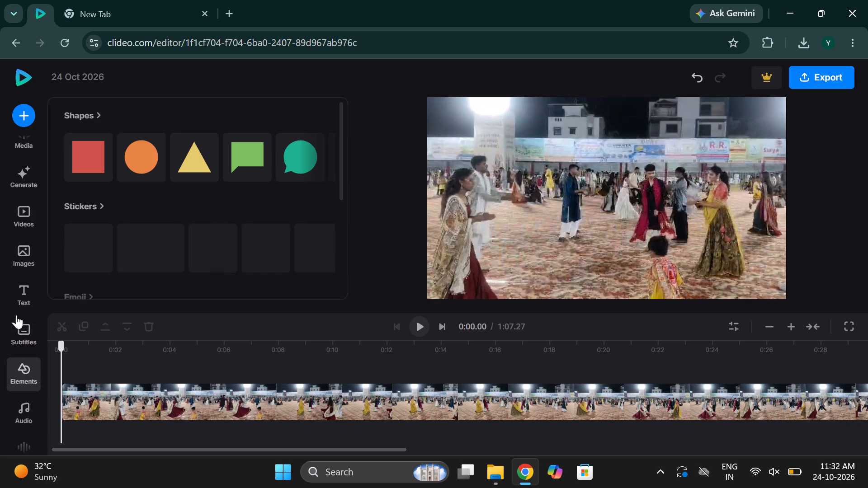
pyautogui.click(28, 215)
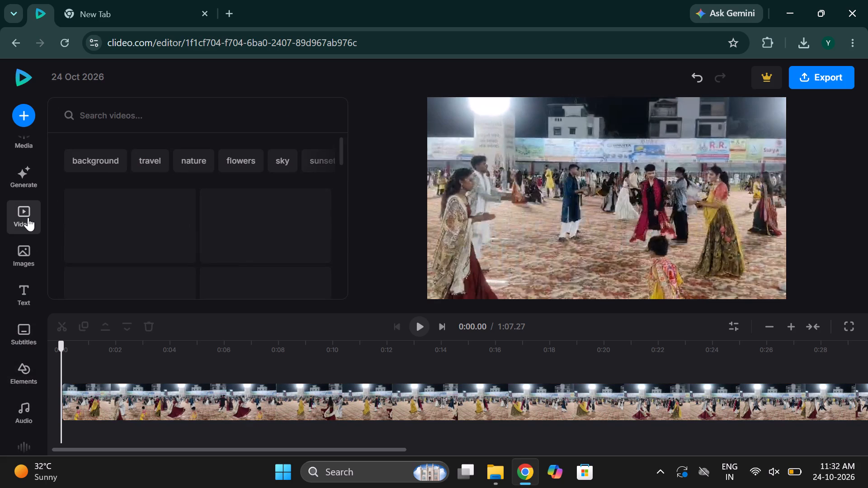
pyautogui.scroll(-4, 24, 287)
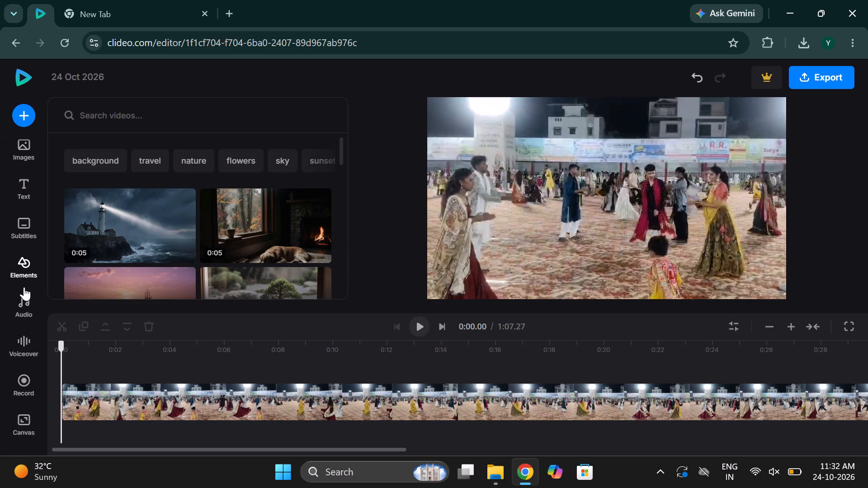
pyautogui.click(14, 426)
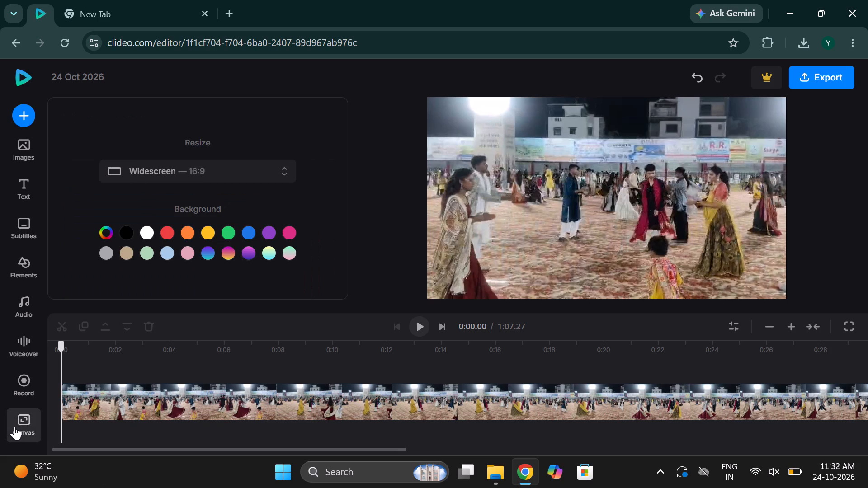
pyautogui.click(34, 377)
pyautogui.click(31, 338)
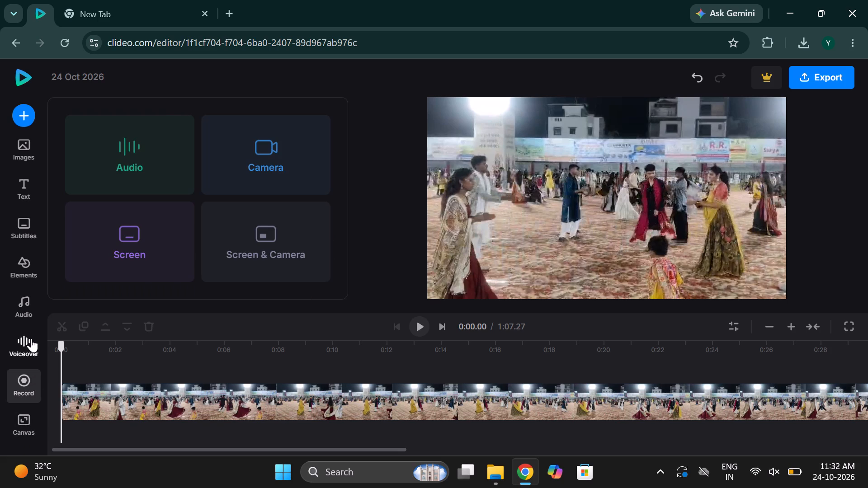
pyautogui.click(30, 302)
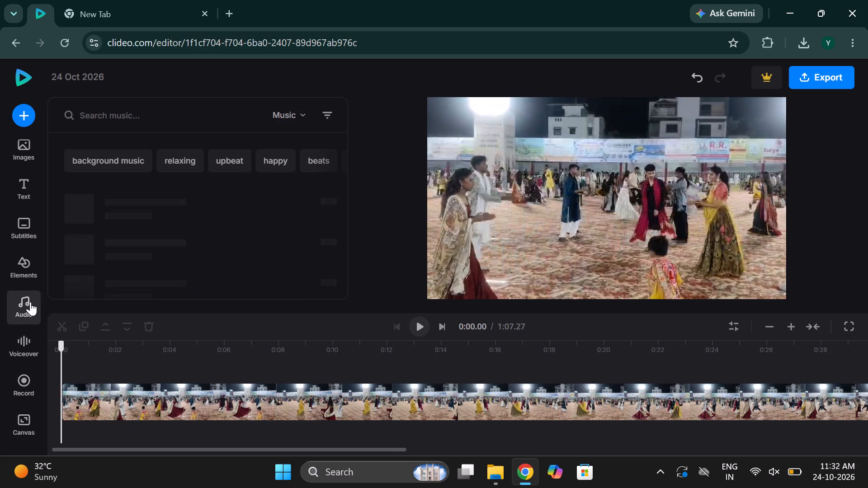
pyautogui.scroll(2, 30, 302)
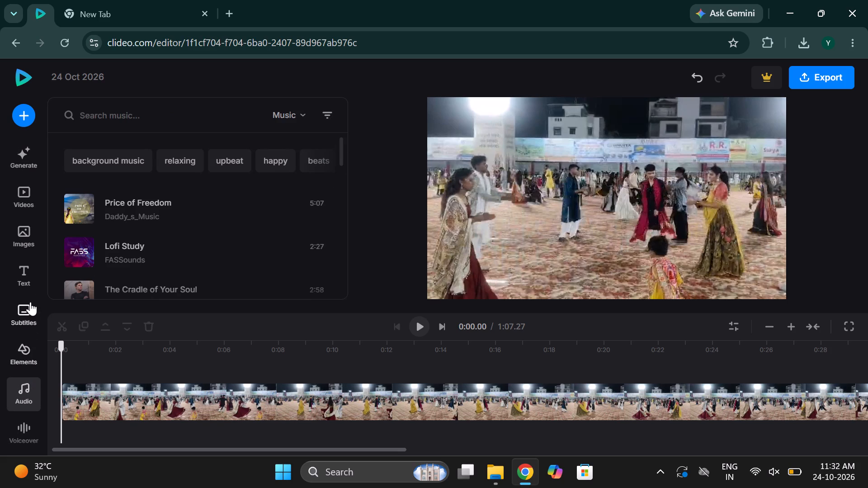
pyautogui.scroll(2, 30, 302)
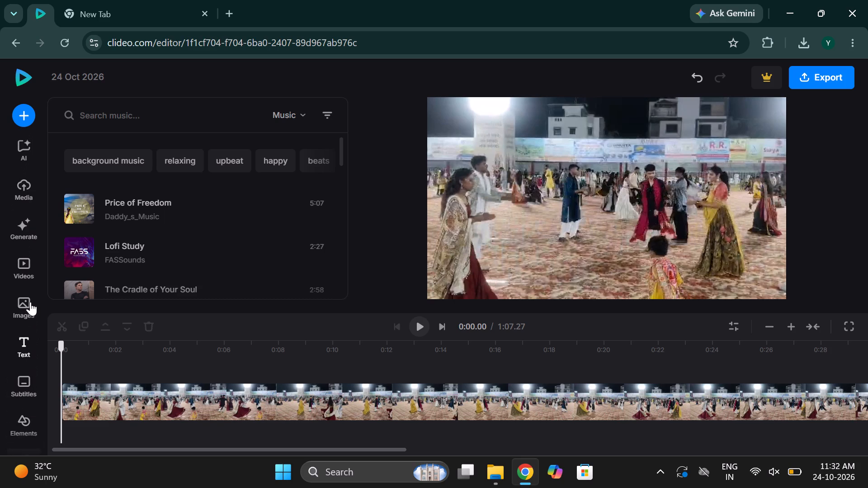
pyautogui.scroll(1, 30, 302)
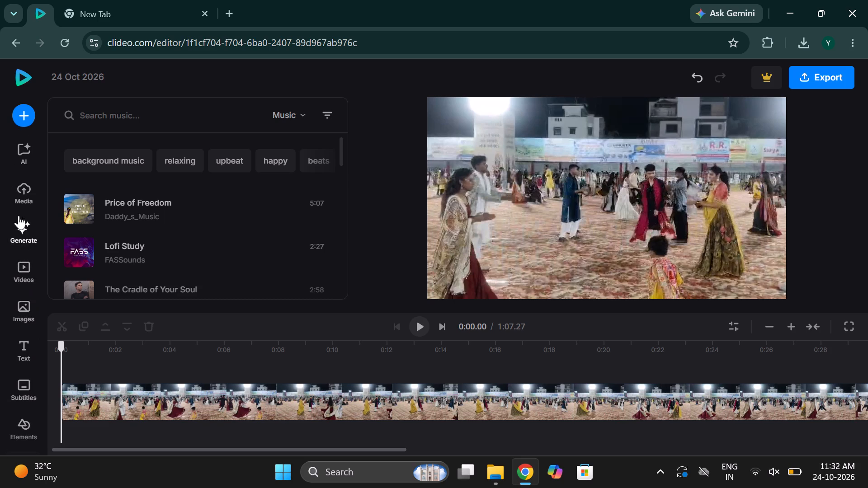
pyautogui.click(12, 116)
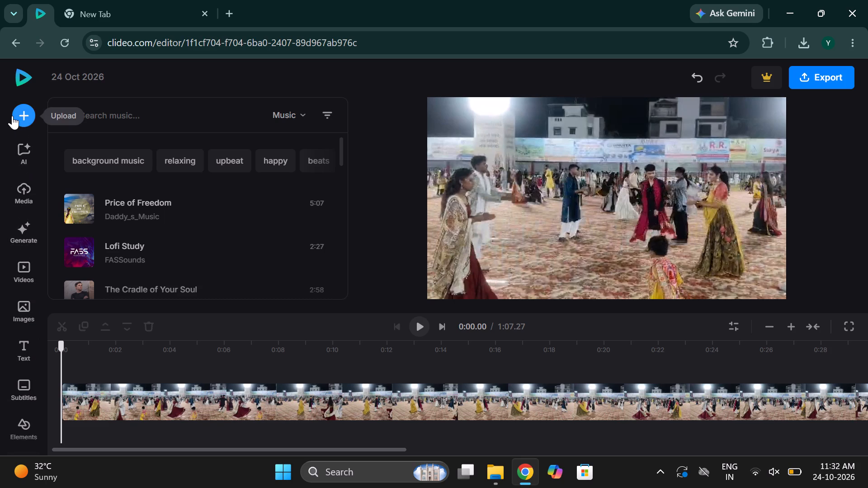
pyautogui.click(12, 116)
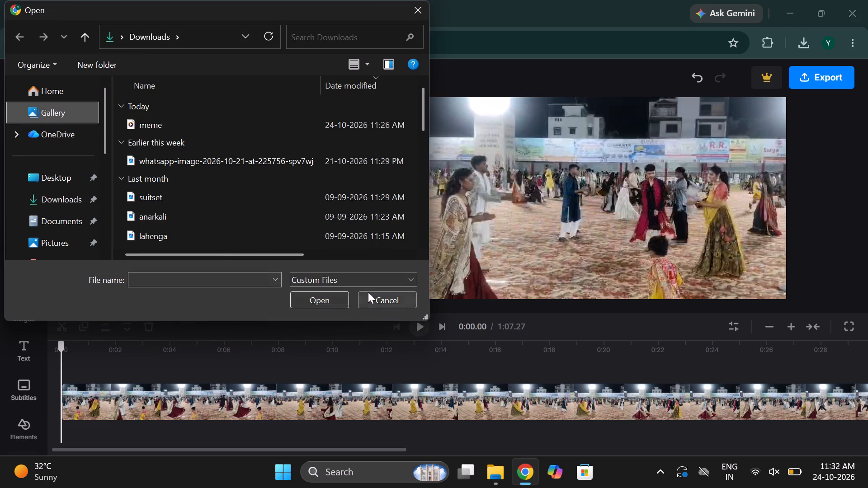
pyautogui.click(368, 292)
# Scrub back and forth through the first nine seconds of the dance clip, leaving the playhead at about 0:03.07.
pyautogui.moveTo(61, 347); pyautogui.dragTo(78, 356)
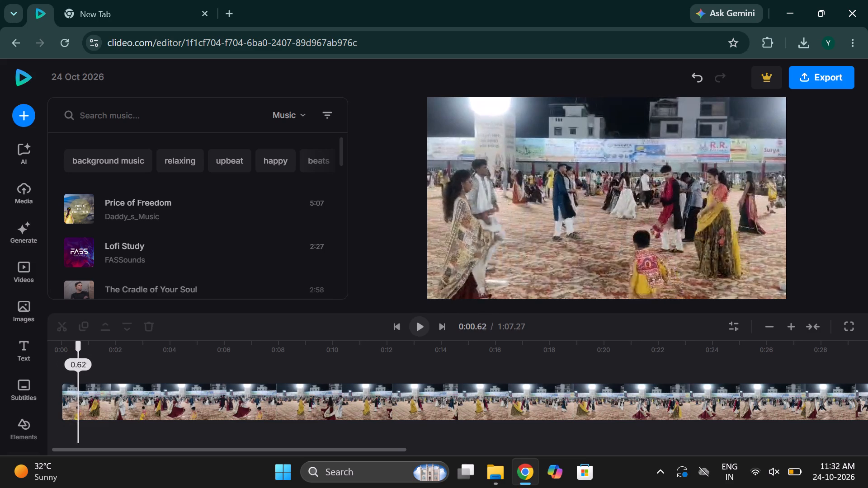
pyautogui.moveTo(78, 356); pyautogui.dragTo(145, 381)
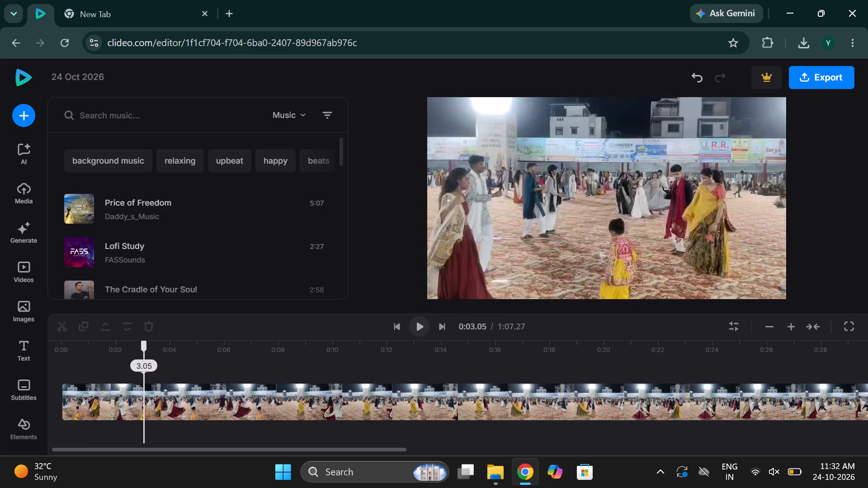
pyautogui.moveTo(145, 381); pyautogui.dragTo(204, 402)
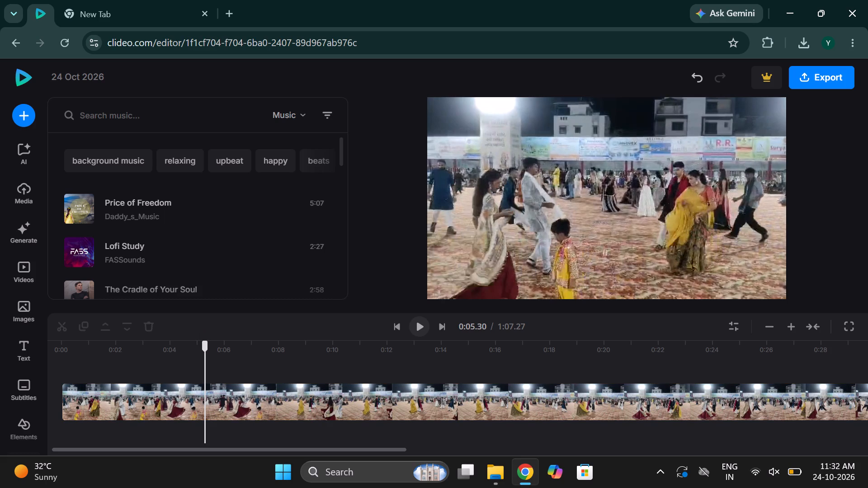
pyautogui.moveTo(203, 344); pyautogui.dragTo(226, 350)
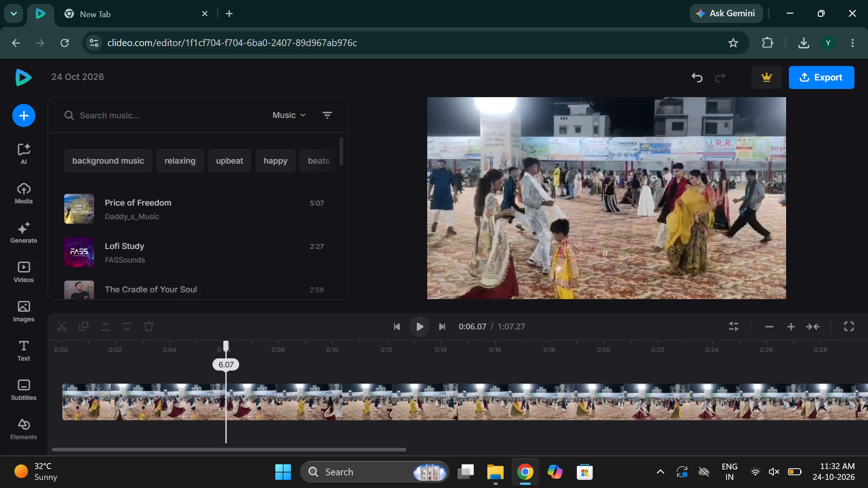
pyautogui.moveTo(226, 350); pyautogui.dragTo(262, 357)
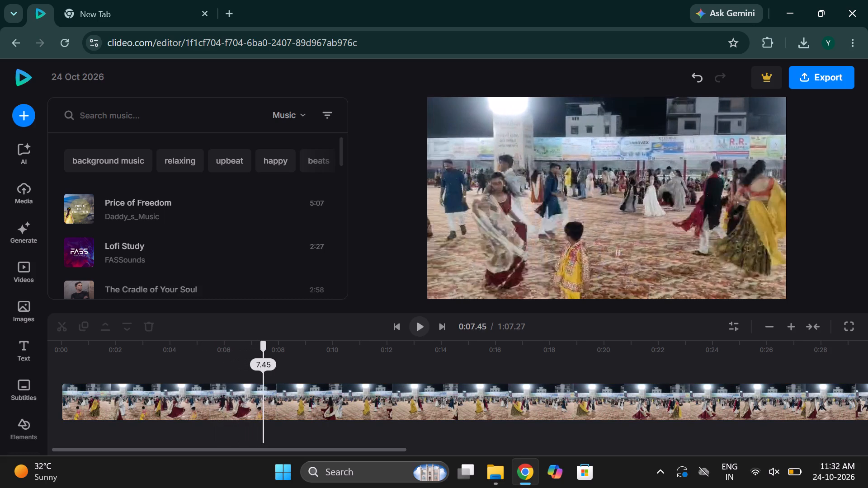
pyautogui.moveTo(262, 357); pyautogui.dragTo(282, 360)
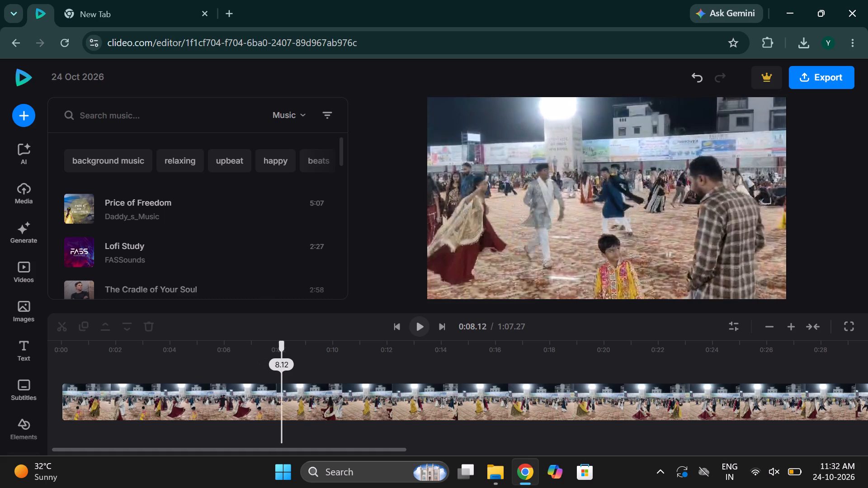
pyautogui.moveTo(282, 360); pyautogui.dragTo(300, 361)
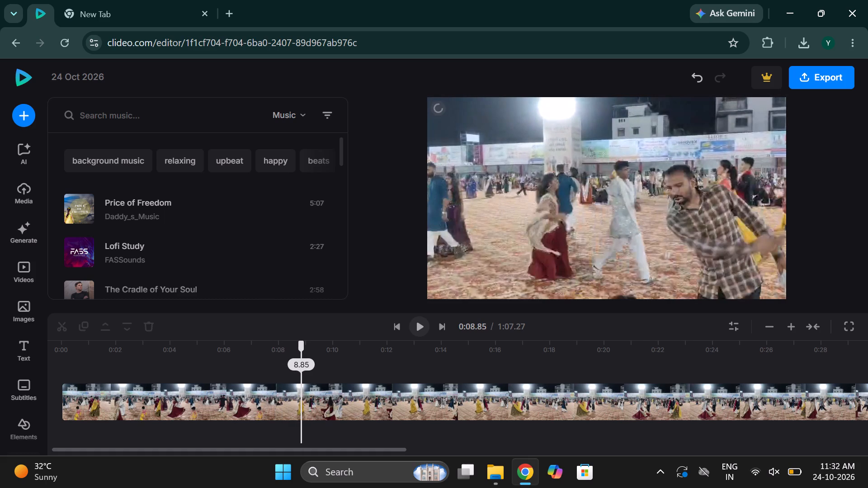
pyautogui.moveTo(300, 361); pyautogui.dragTo(264, 359)
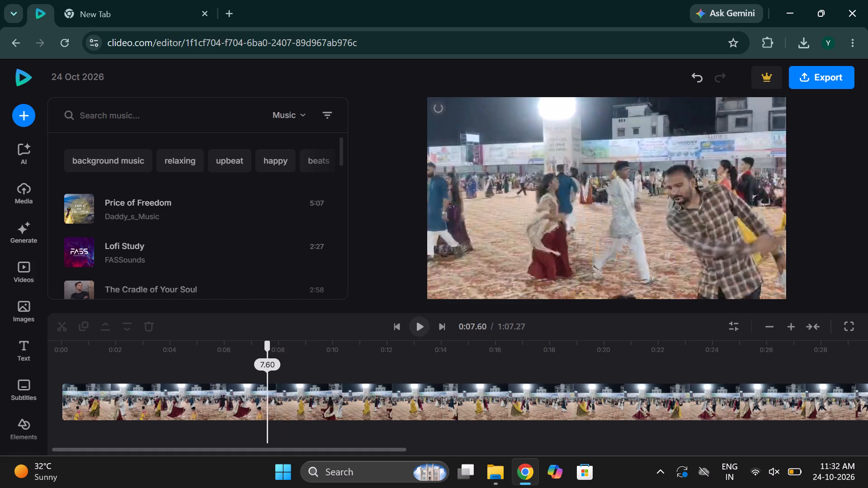
pyautogui.moveTo(264, 359); pyautogui.dragTo(246, 358)
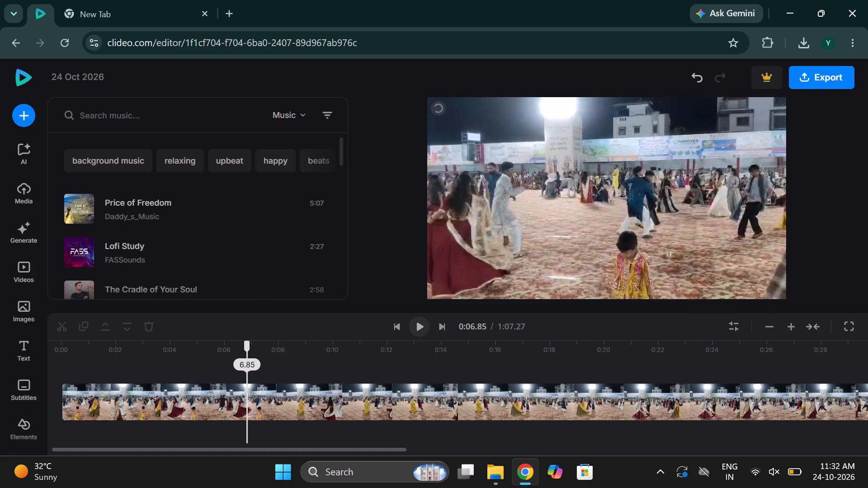
pyautogui.moveTo(246, 358); pyautogui.dragTo(234, 362)
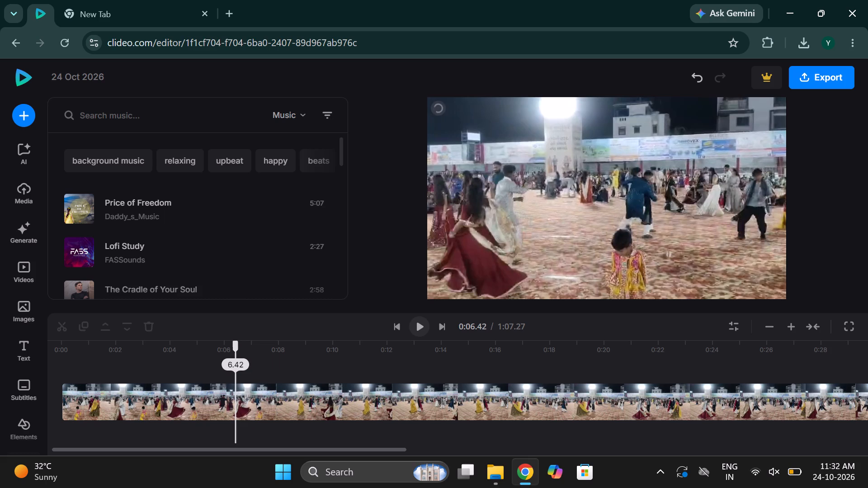
pyautogui.moveTo(234, 362); pyautogui.dragTo(184, 362)
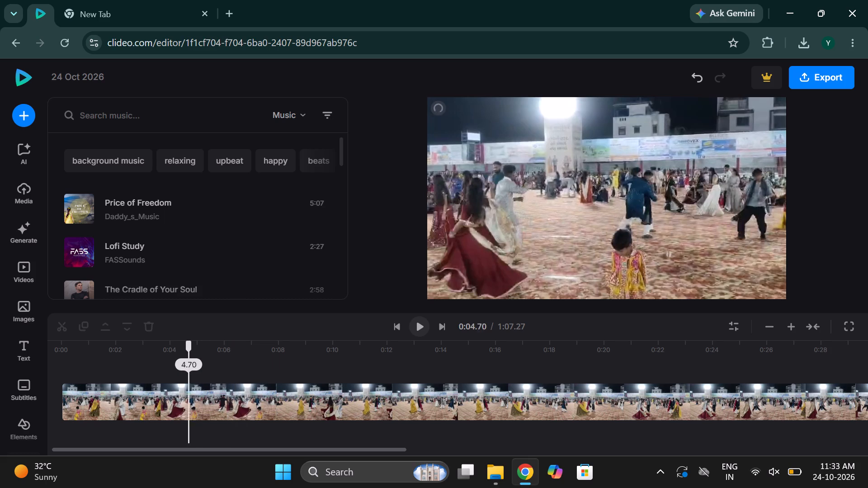
pyautogui.moveTo(184, 362); pyautogui.dragTo(186, 362)
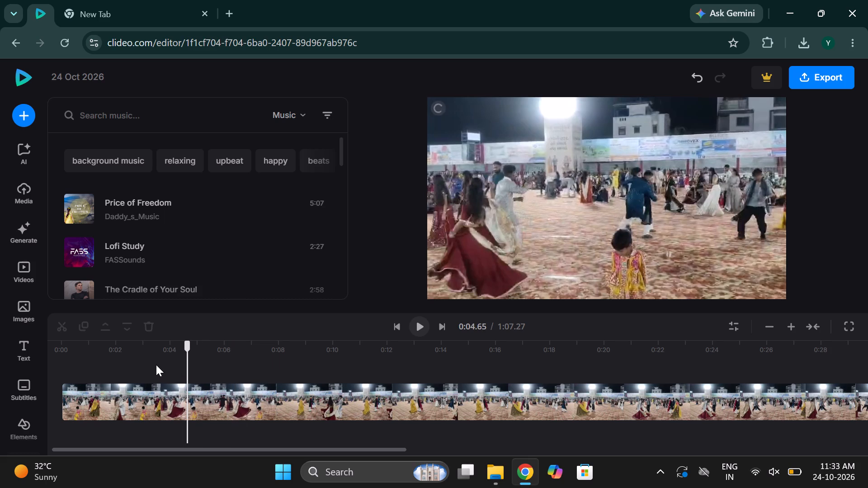
pyautogui.moveTo(186, 347); pyautogui.dragTo(162, 349)
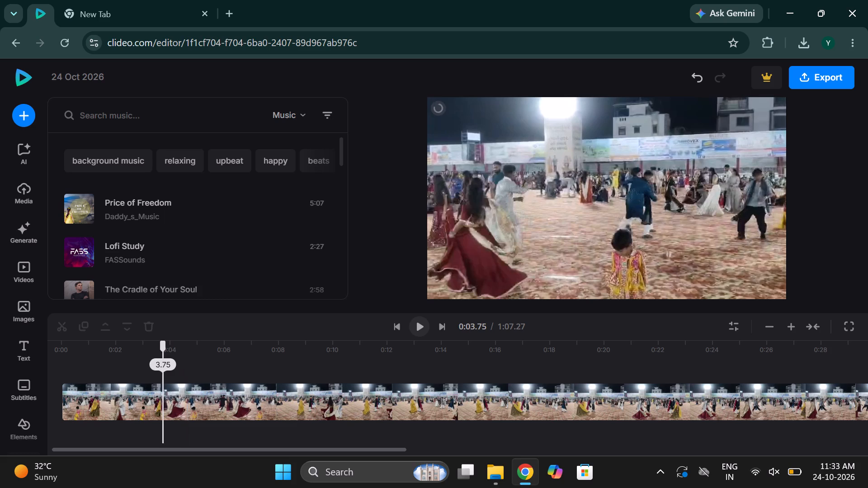
pyautogui.moveTo(162, 349); pyautogui.dragTo(162, 350)
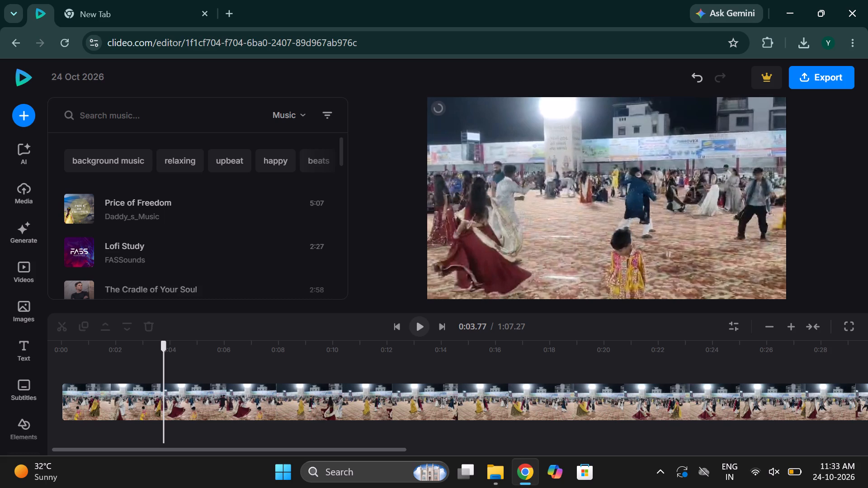
pyautogui.moveTo(162, 350); pyautogui.dragTo(144, 345)
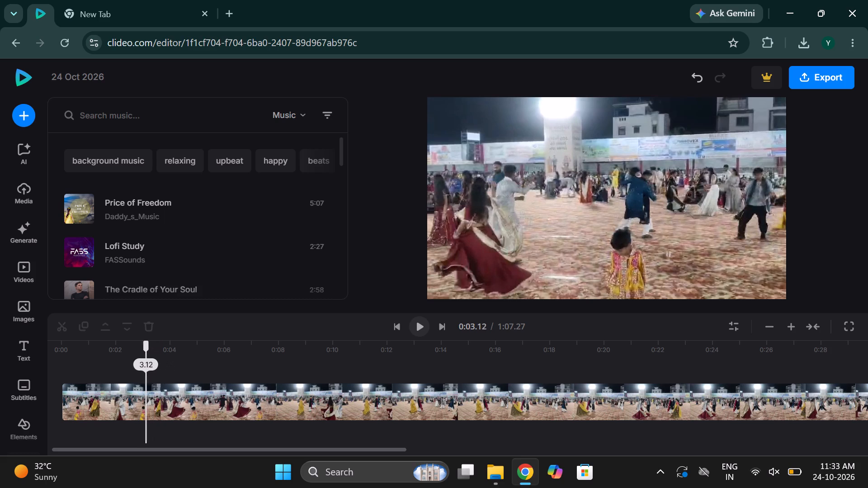
pyautogui.moveTo(144, 345); pyautogui.dragTo(143, 345)
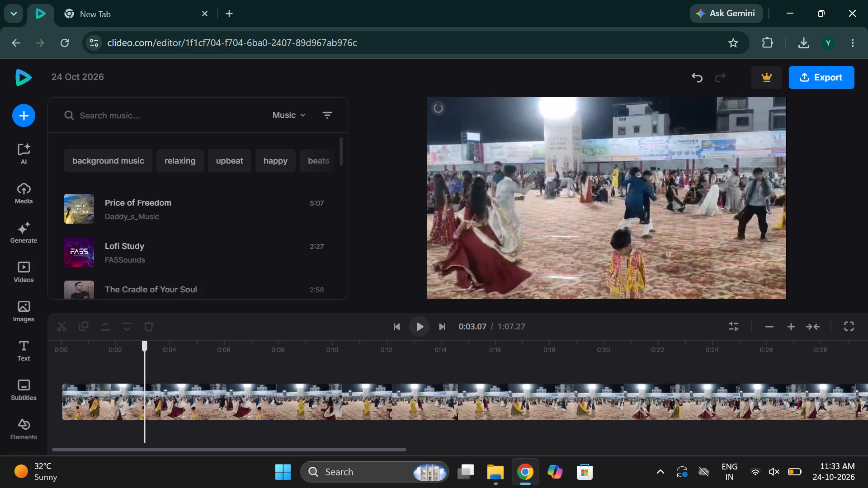
# Write the AI video prompt "i want like intro vedio" and, on a new line, "vedio stoped and one person highlighted ans some texts comes".
pyautogui.click(29, 224)
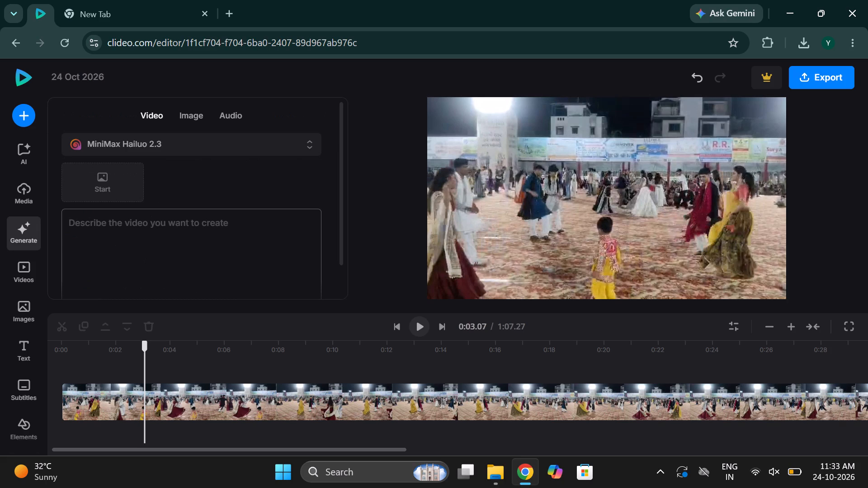
pyautogui.click(132, 233)
pyautogui.write('i want like')
pyautogui.press('space')
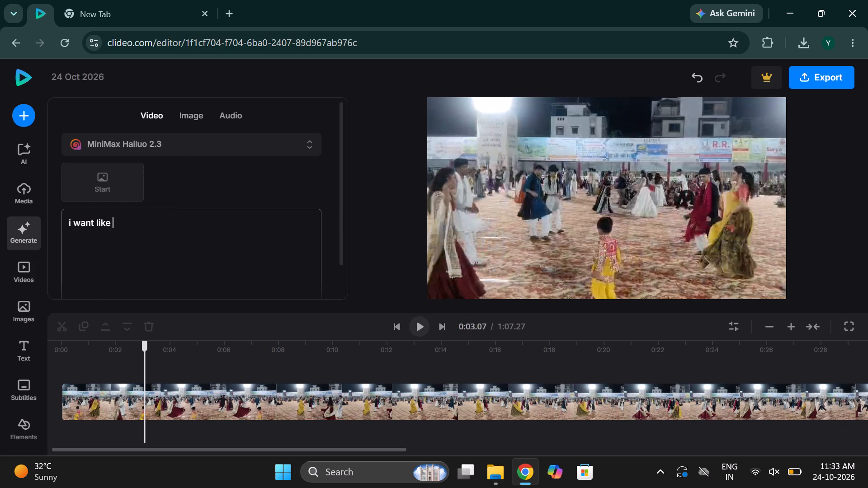
pyautogui.write('intro c')
pyautogui.press('BackSpace')
pyautogui.write('vedio')
pyautogui.press('Return')
pyautogui.write('vedio s')
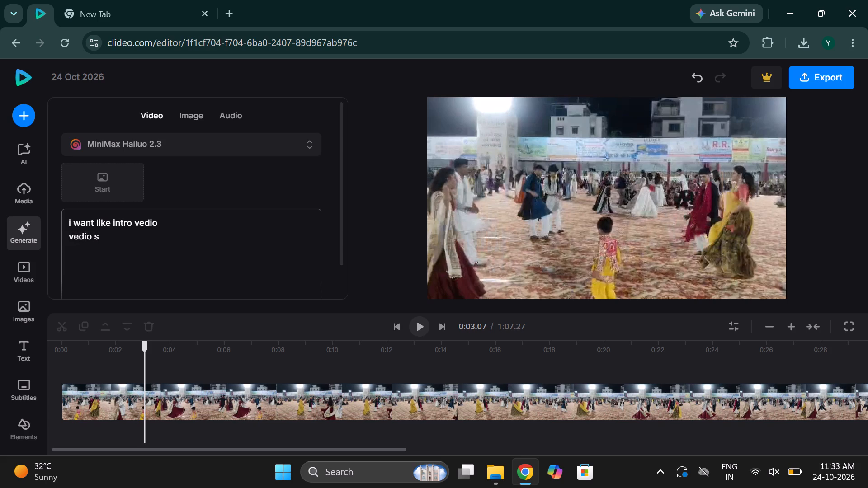
pyautogui.write('toped')
pyautogui.press('space')
pyautogui.write('and one pr')
pyautogui.press('BackSpace')
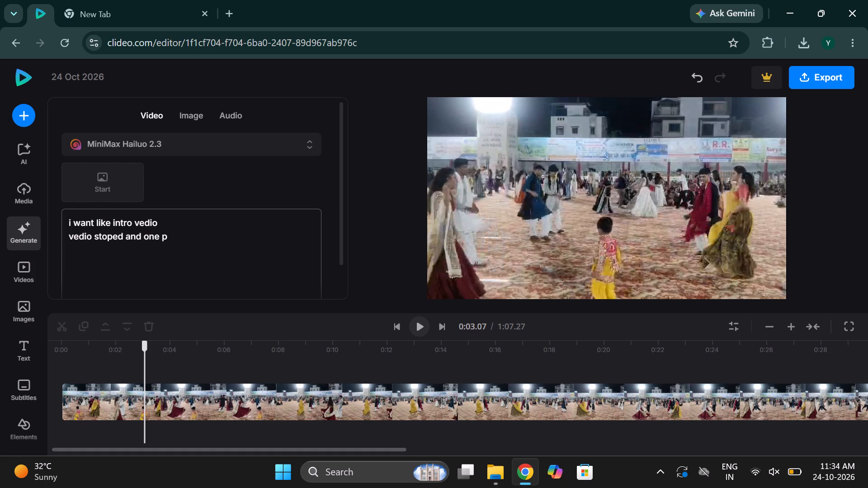
pyautogui.write('ers')
pyautogui.write('on highlighted ans d')
pyautogui.press('BackSpace')
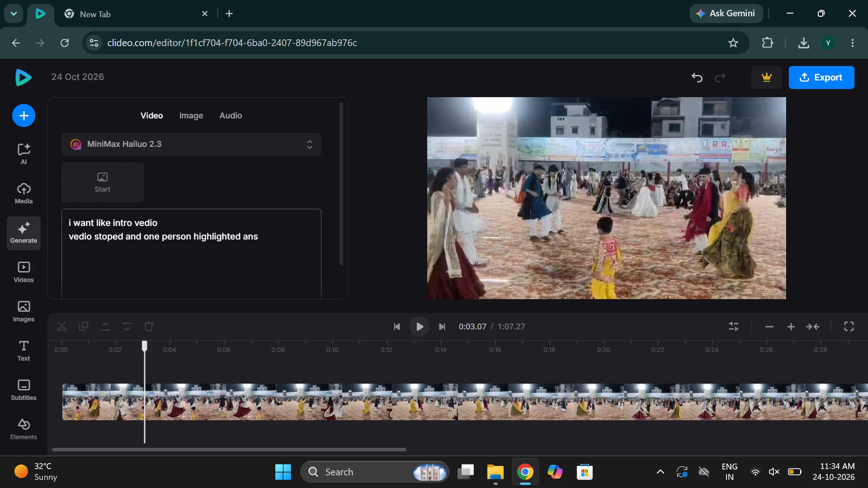
pyautogui.write('some texts comes')
pyautogui.press('Return')
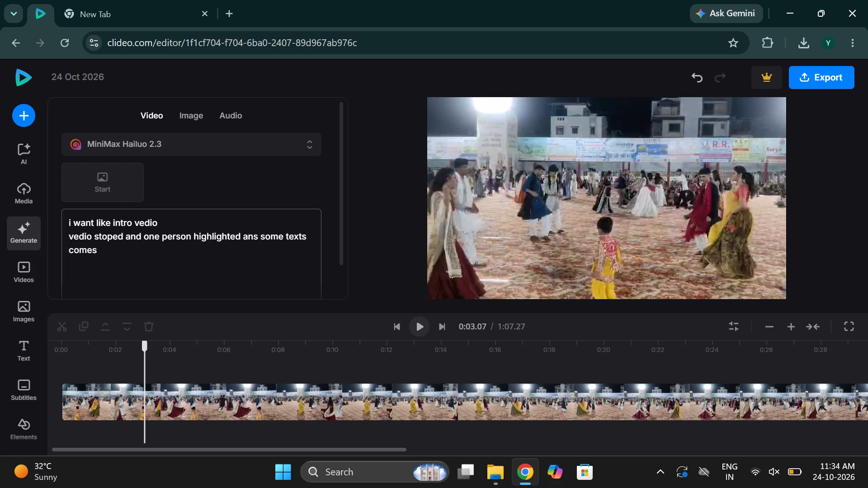
# Try to generate the AI video from the written prompt with the MiniMax Hailuo 2.3 model.
pyautogui.scroll(-4, 110, 280)
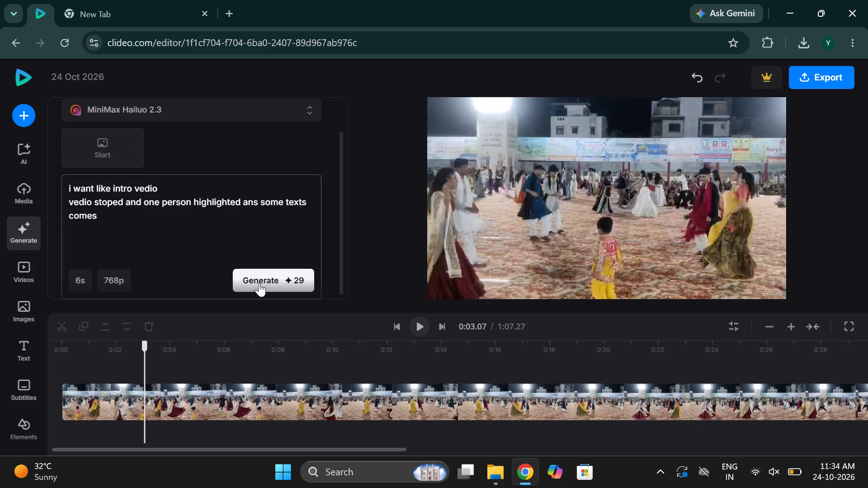
pyautogui.click(263, 281)
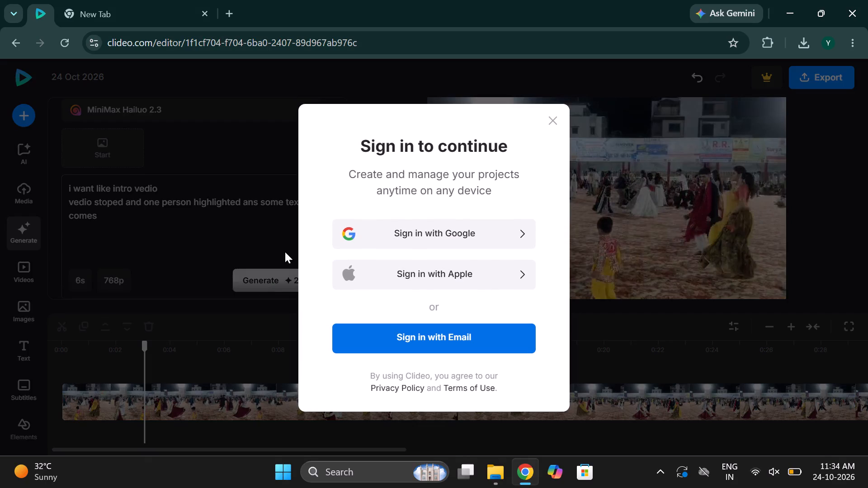
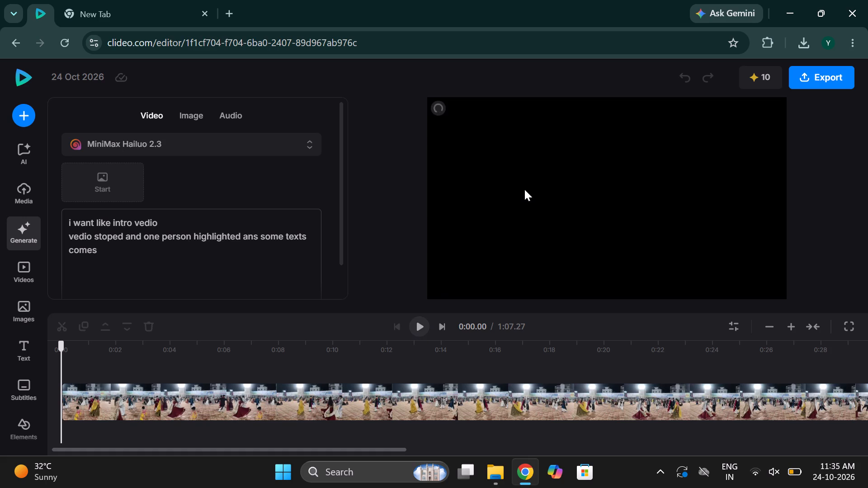
# Look through the AI generator's audio and image options, including the Lyria 3 Clip and Seedream 5.0 Pro prompt forms.
pyautogui.scroll(-2, 524, 189)
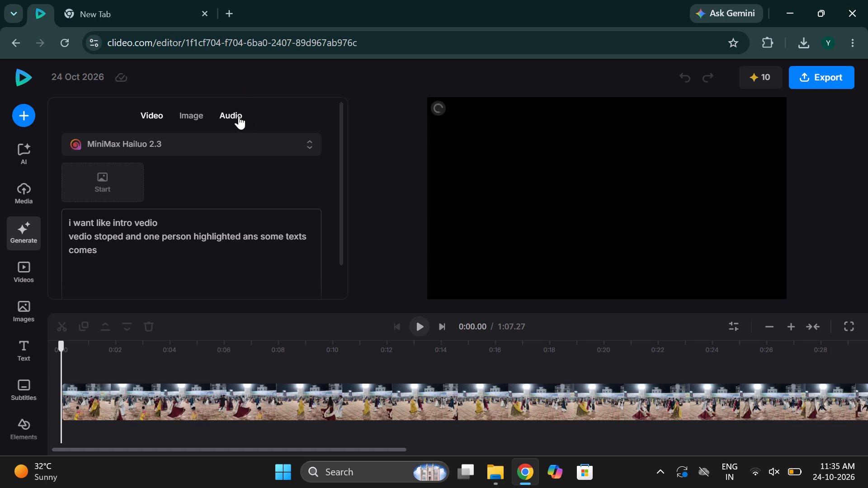
pyautogui.click(239, 116)
pyautogui.click(210, 118)
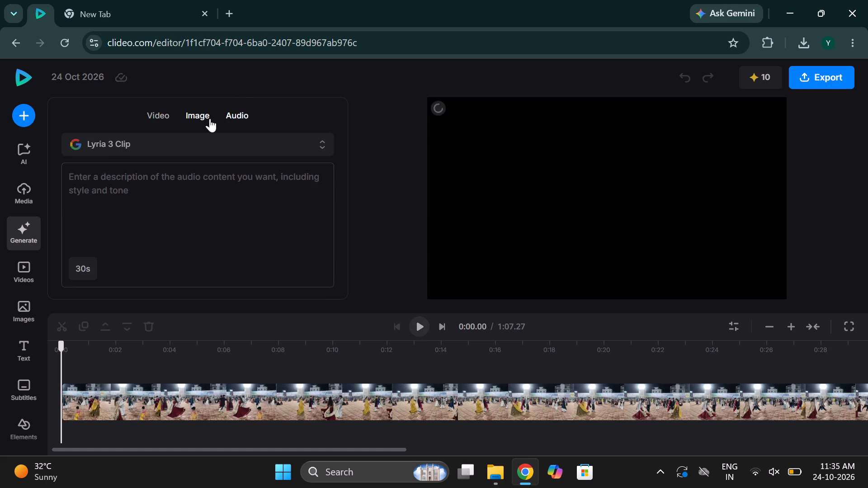
pyautogui.scroll(-2, 232, 194)
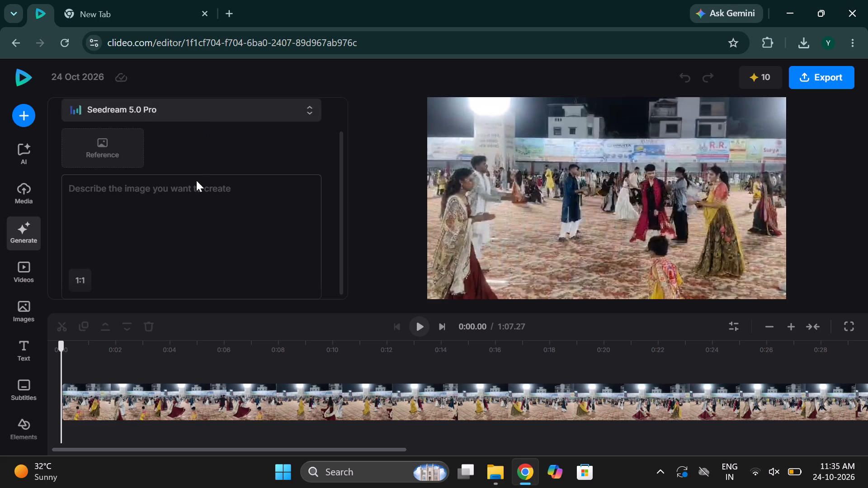
pyautogui.click(196, 197)
pyautogui.press(',')
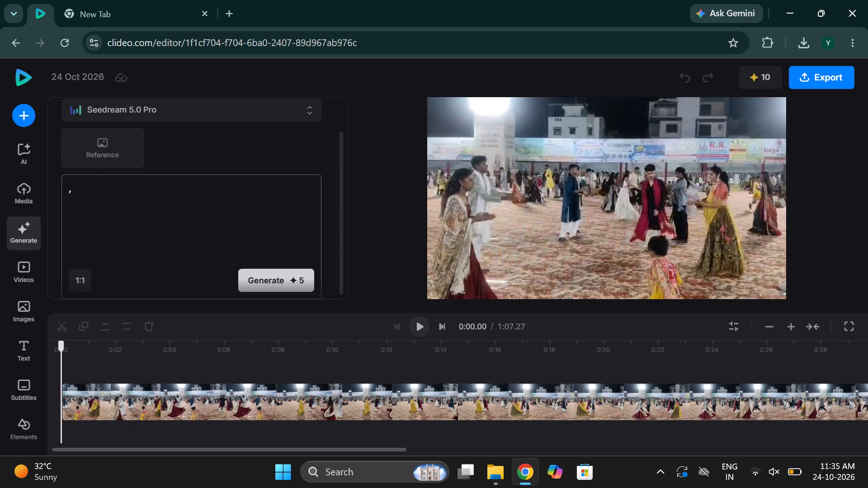
pyautogui.scroll(1, 210, 244)
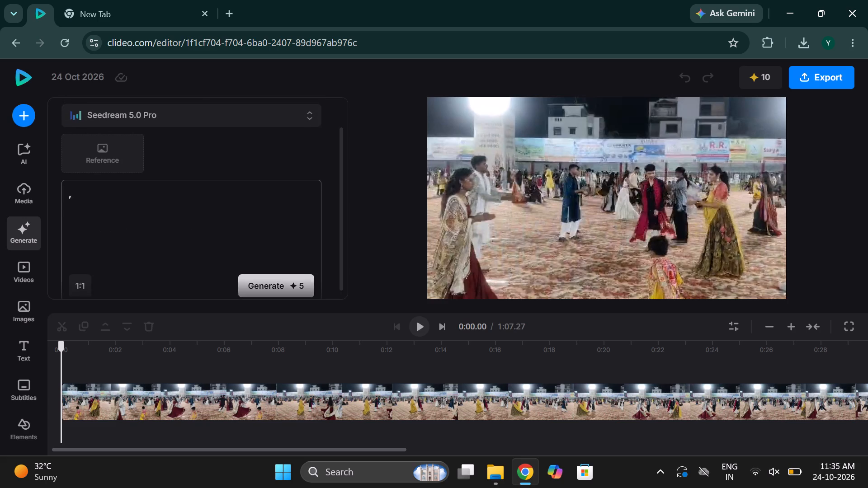
pyautogui.scroll(1, 210, 244)
pyautogui.click(218, 127)
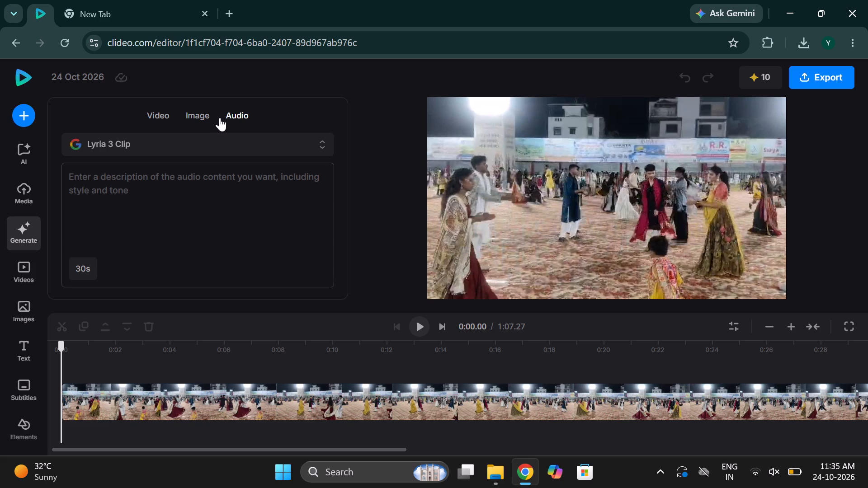
pyautogui.click(226, 117)
pyautogui.scroll(-1, 199, 207)
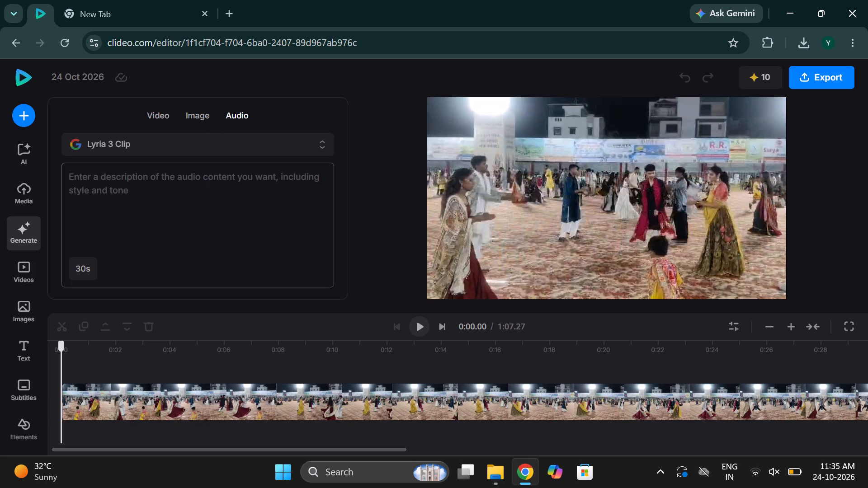
pyautogui.scroll(-1, 199, 207)
pyautogui.click(199, 207)
pyautogui.click(199, 207)
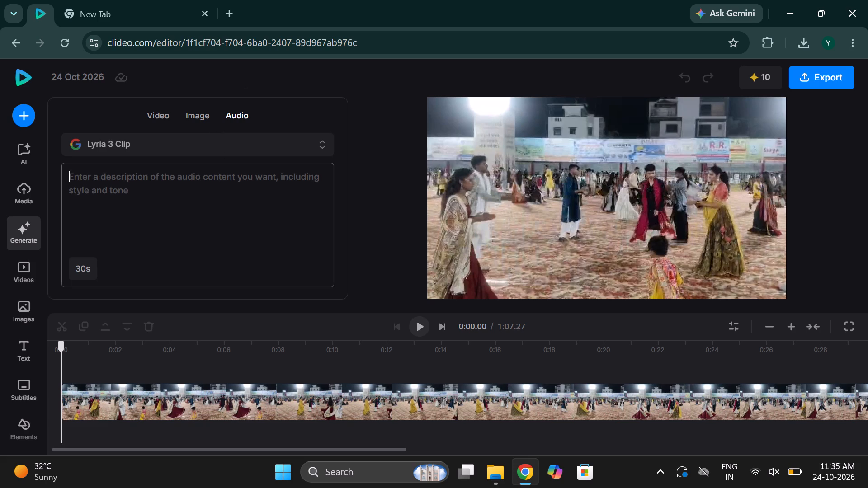
pyautogui.click(199, 207)
# Browse the stock video categories, subtitle options, text styles and the shape, sticker, emoji and GIF elements for additions to the dance video.
pyautogui.click(17, 266)
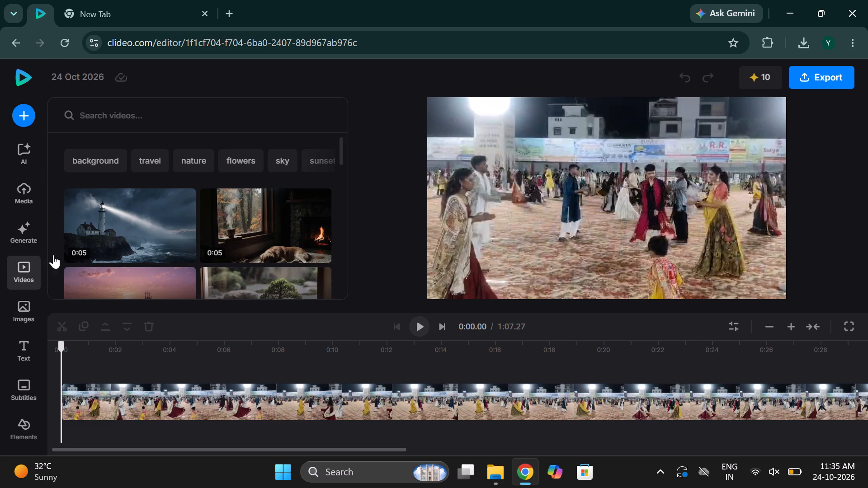
pyautogui.hscroll(-1, 252, 158)
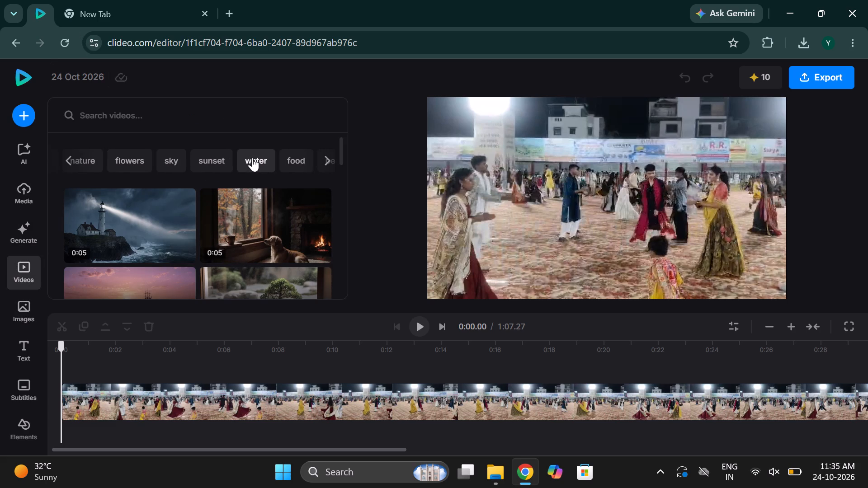
pyautogui.hscroll(-1, 252, 158)
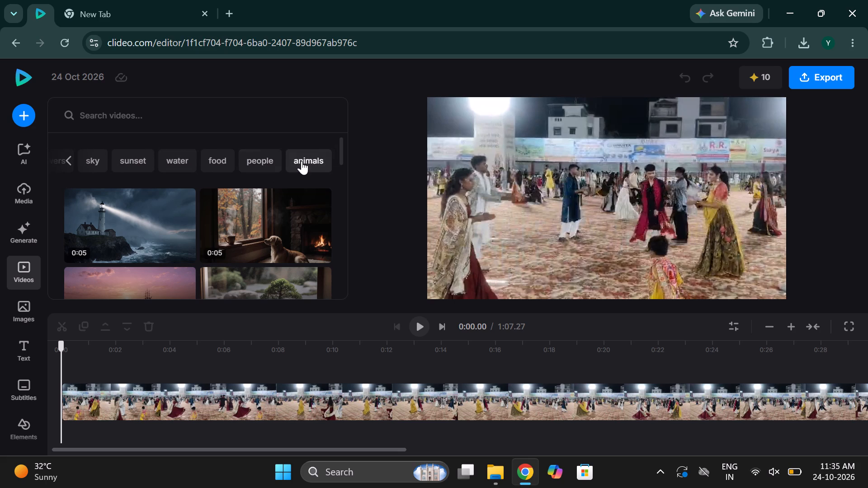
pyautogui.click(263, 153)
pyautogui.click(24, 373)
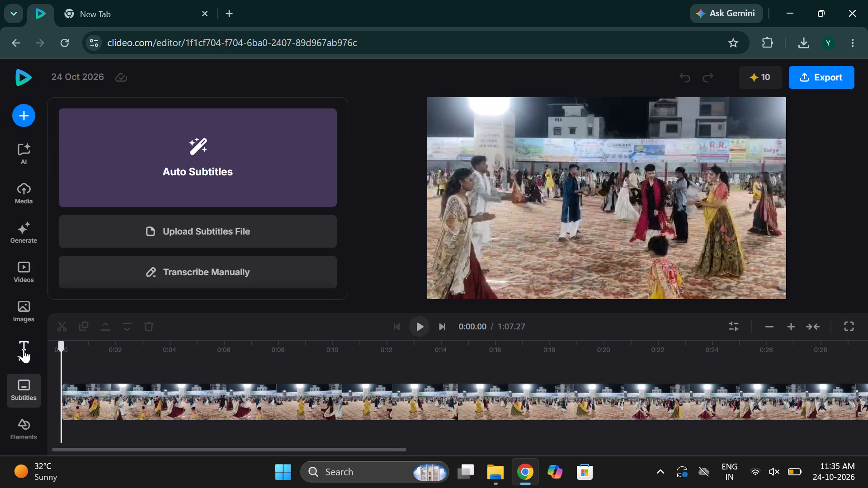
pyautogui.click(24, 349)
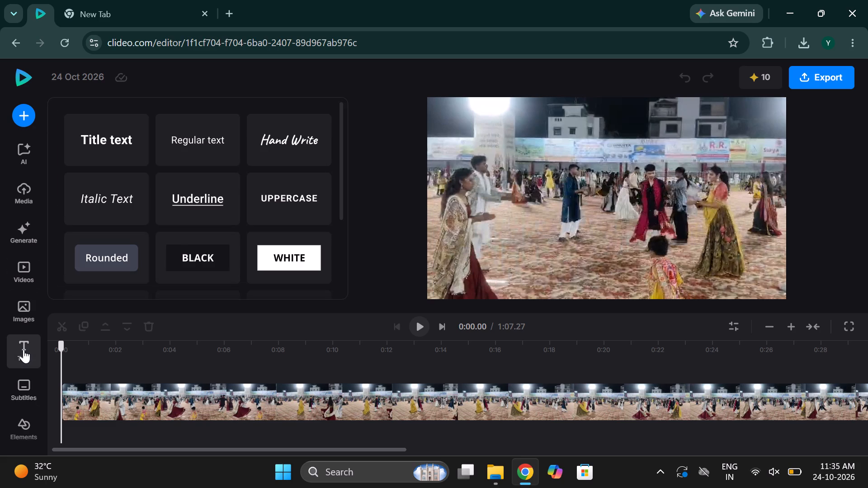
pyautogui.scroll(-1, 24, 349)
pyautogui.click(26, 380)
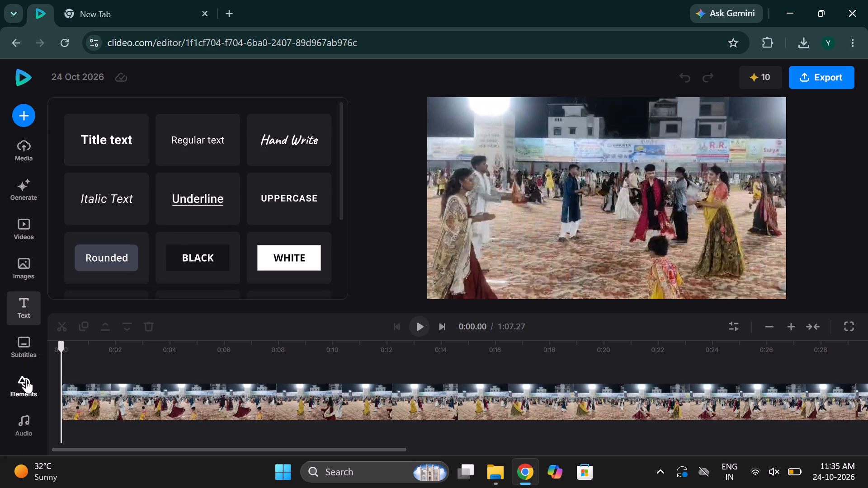
pyautogui.scroll(-1, 26, 380)
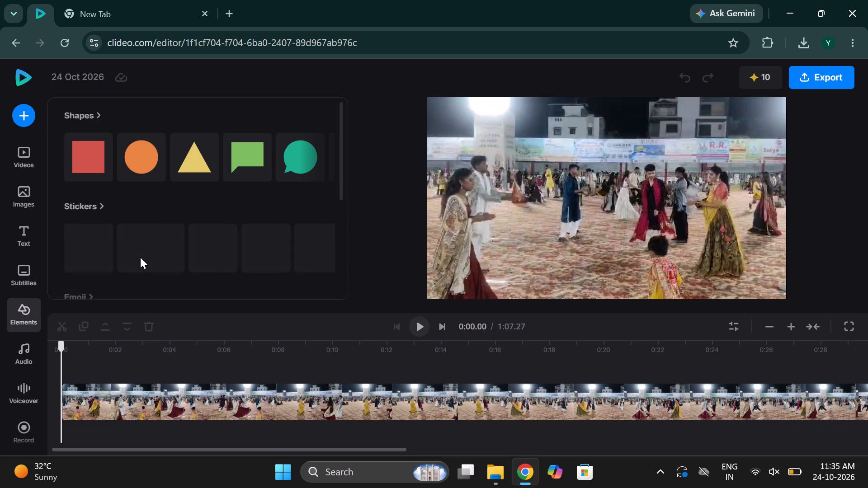
pyautogui.scroll(-3, 140, 257)
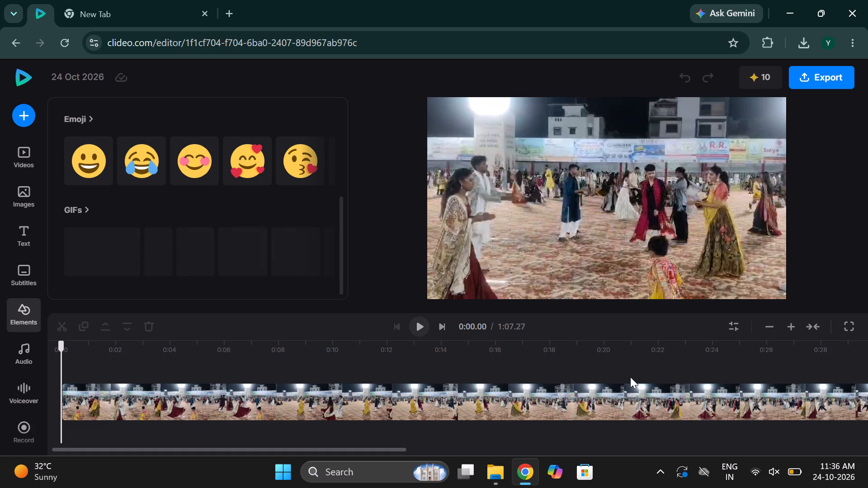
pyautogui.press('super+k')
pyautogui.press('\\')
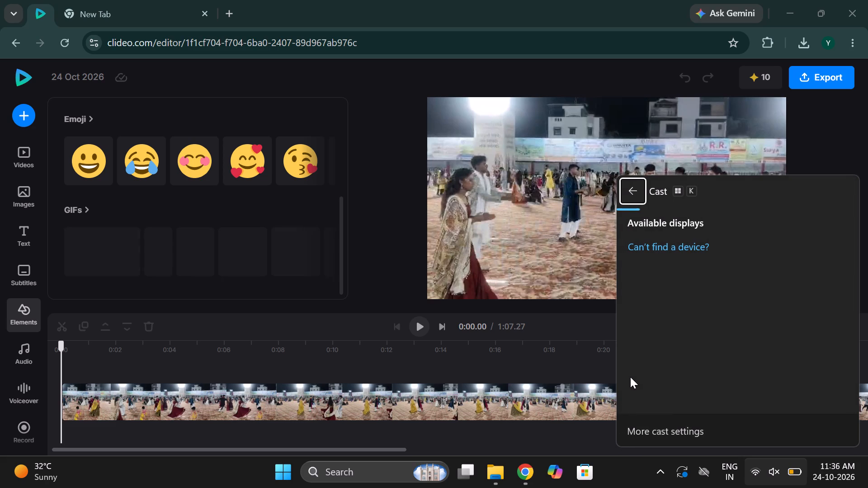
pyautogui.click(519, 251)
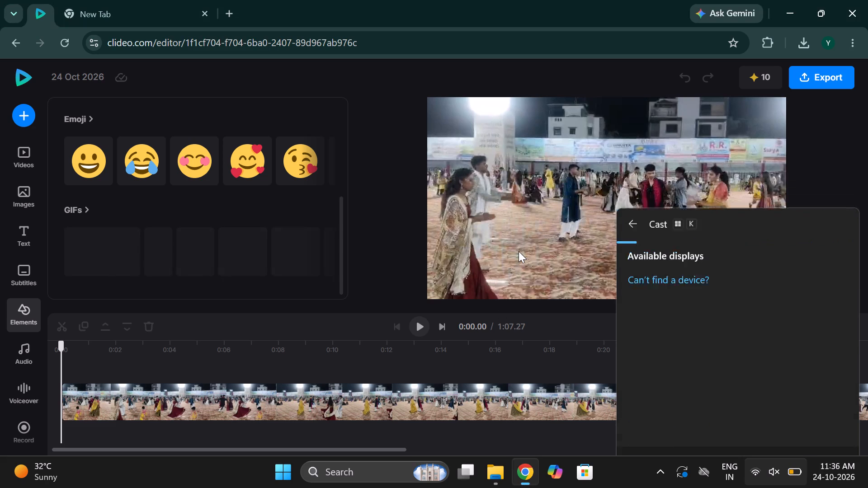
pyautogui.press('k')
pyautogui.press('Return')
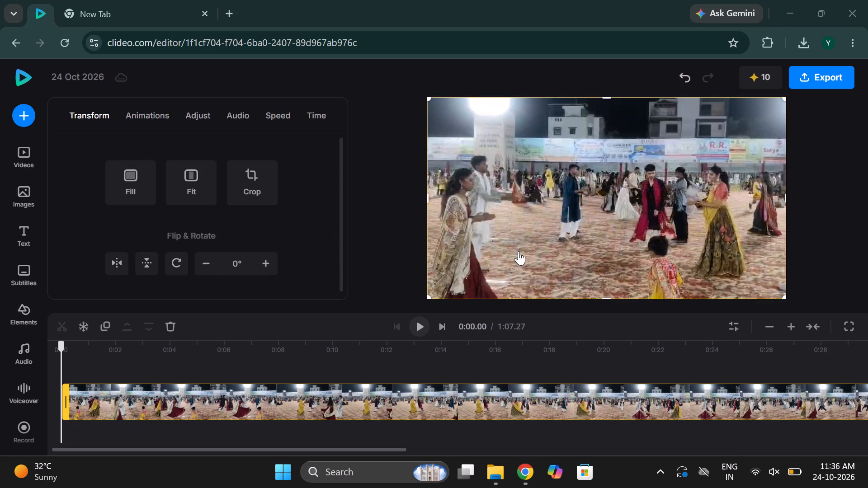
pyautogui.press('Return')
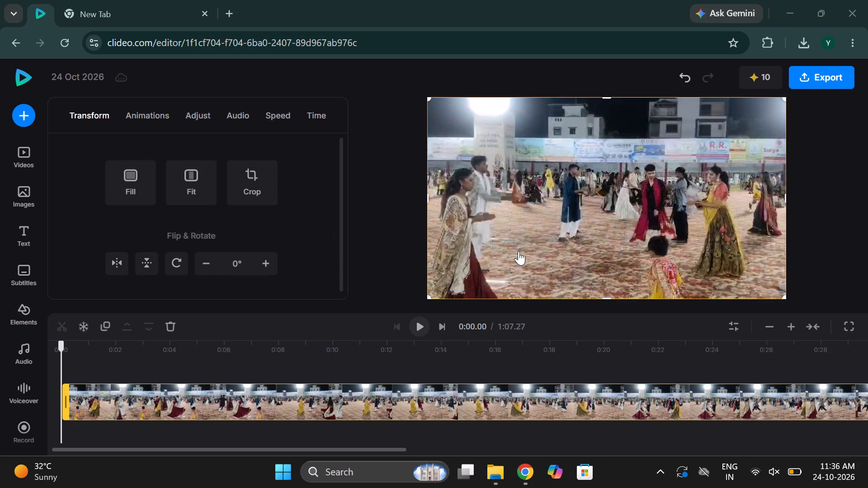
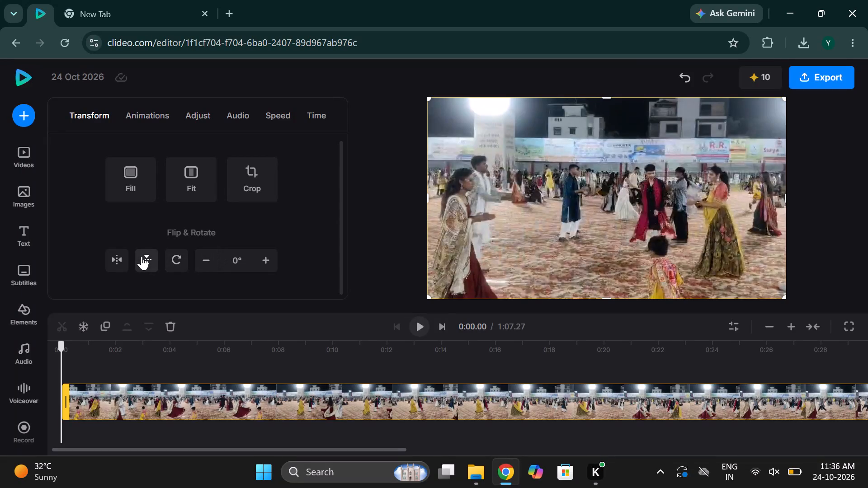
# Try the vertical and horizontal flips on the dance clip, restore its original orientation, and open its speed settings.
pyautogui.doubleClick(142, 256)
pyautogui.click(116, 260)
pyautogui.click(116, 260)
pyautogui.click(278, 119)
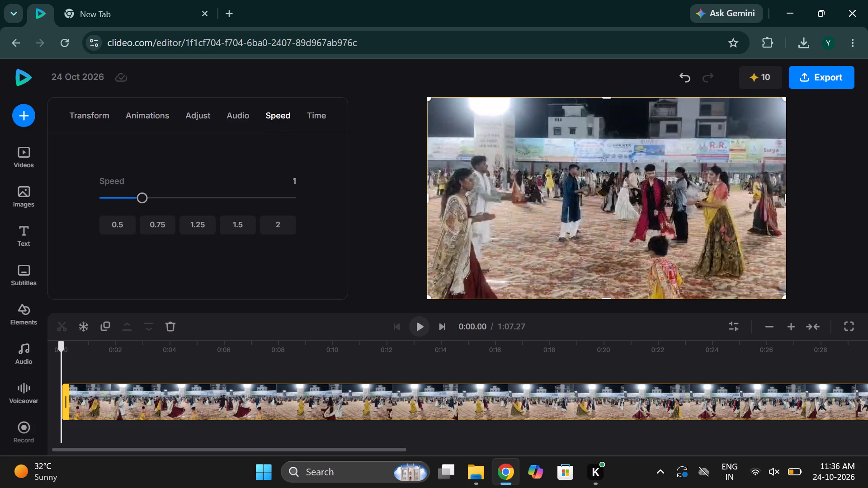
# Find the frame at 0:04.20 in the dance clip and split the clip there.
pyautogui.moveTo(61, 348); pyautogui.dragTo(85, 359)
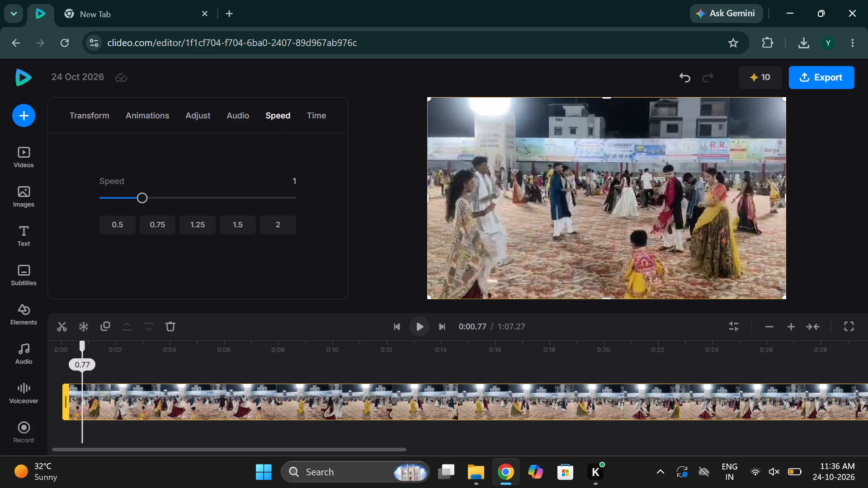
pyautogui.moveTo(85, 359); pyautogui.dragTo(106, 362)
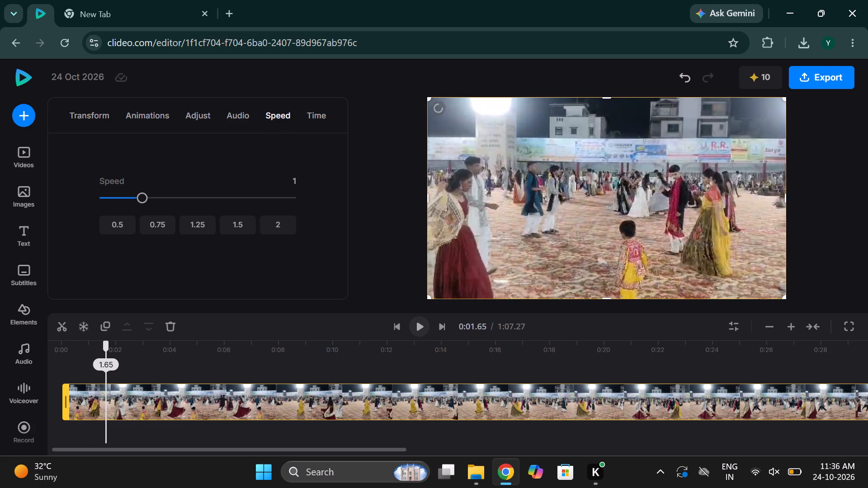
pyautogui.moveTo(106, 362); pyautogui.dragTo(119, 358)
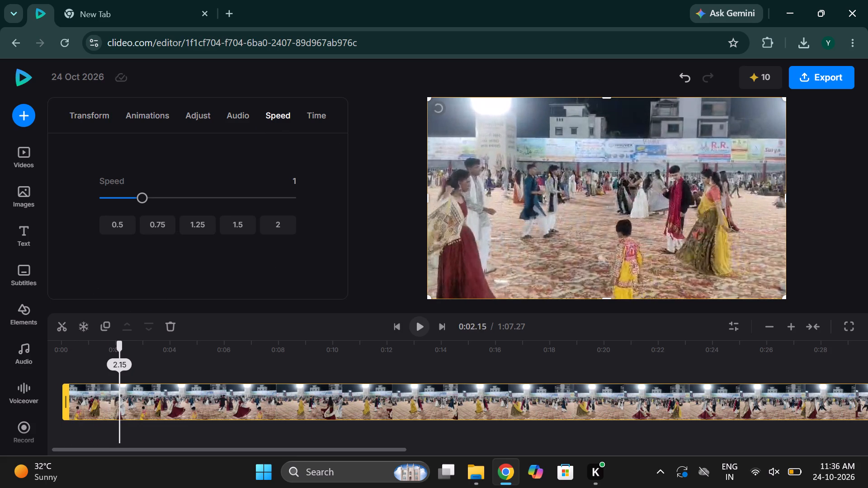
pyautogui.moveTo(119, 358); pyautogui.dragTo(153, 357)
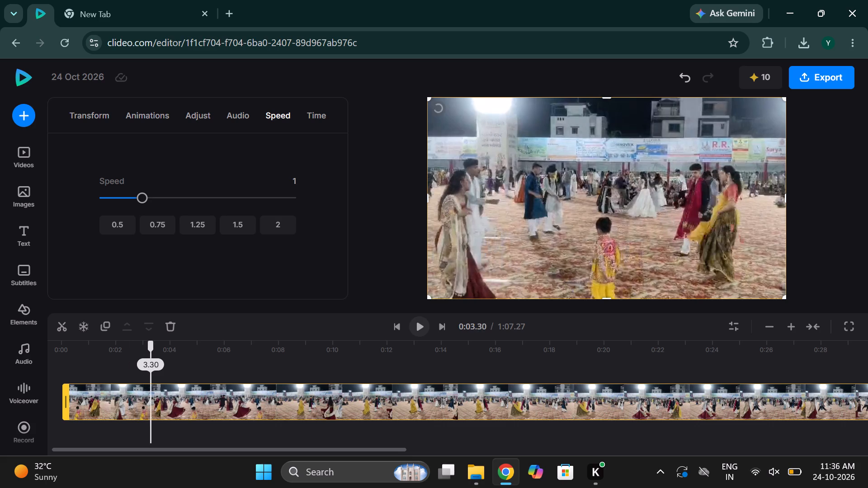
pyautogui.moveTo(153, 357); pyautogui.dragTo(175, 354)
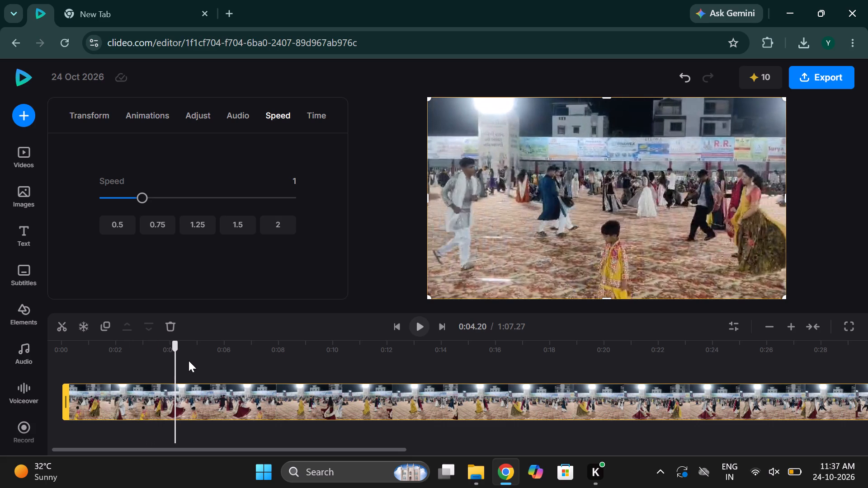
pyautogui.click(67, 329)
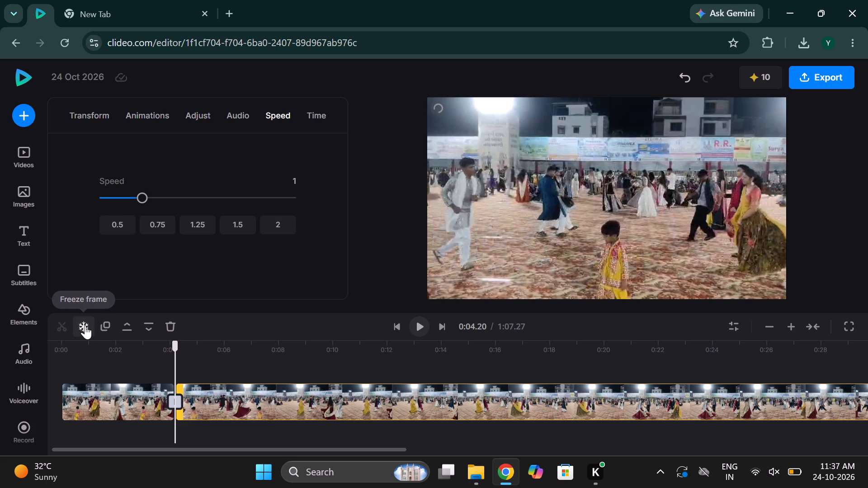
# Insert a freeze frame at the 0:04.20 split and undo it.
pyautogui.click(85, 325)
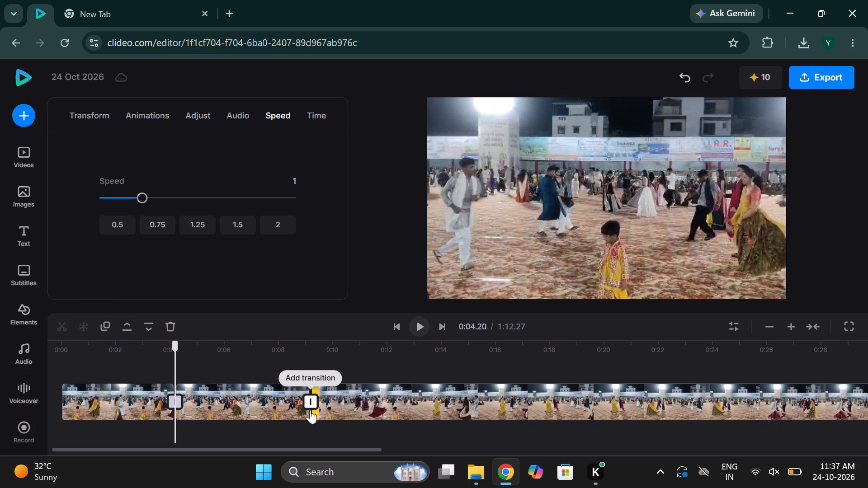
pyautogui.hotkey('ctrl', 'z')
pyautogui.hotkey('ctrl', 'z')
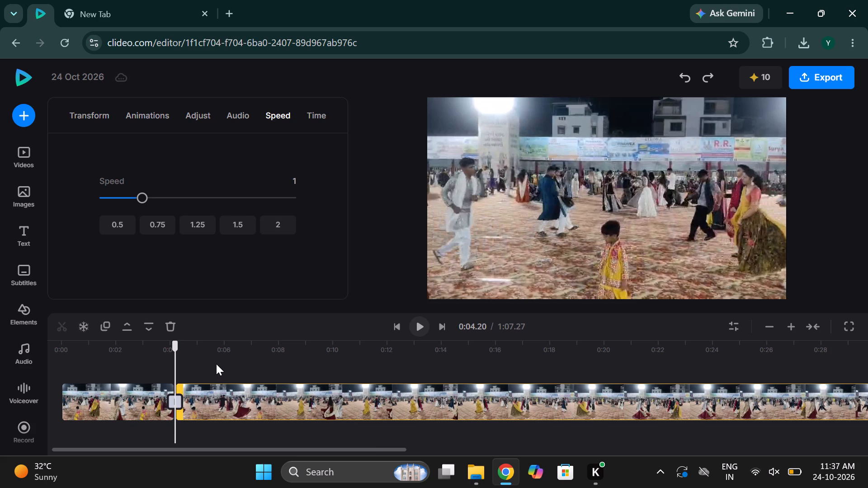
# Insert a freeze frame at the 0:04.20 split.
pyautogui.click(86, 331)
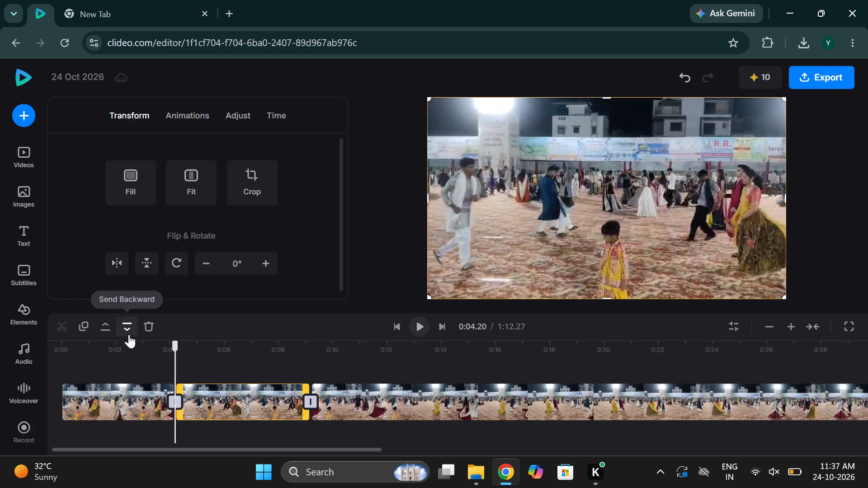
# Shorten the freeze frame to end at about 7.77 s and move the following clip against it to close the gap.
pyautogui.moveTo(175, 344); pyautogui.dragTo(226, 369)
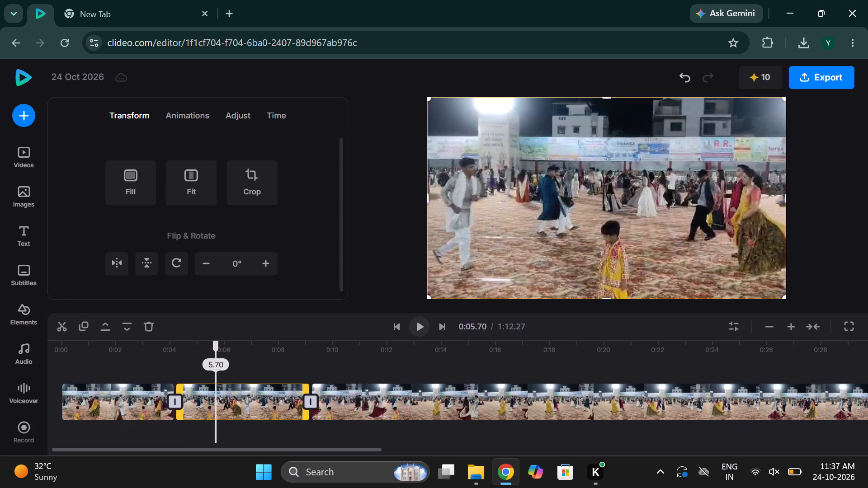
pyautogui.moveTo(226, 369); pyautogui.dragTo(246, 386)
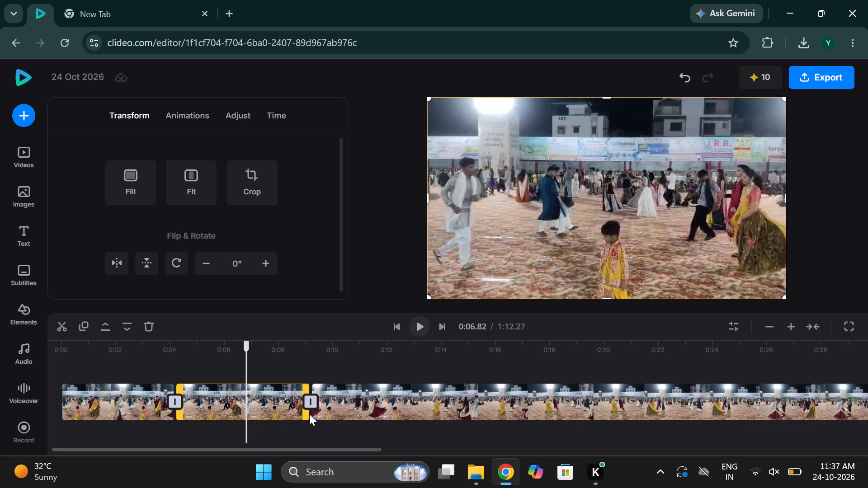
pyautogui.moveTo(306, 386); pyautogui.dragTo(268, 386)
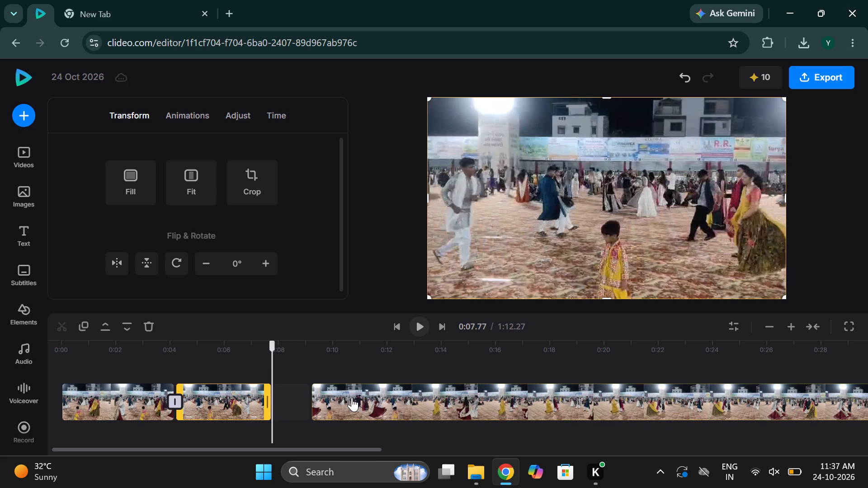
pyautogui.moveTo(353, 399); pyautogui.dragTo(308, 399)
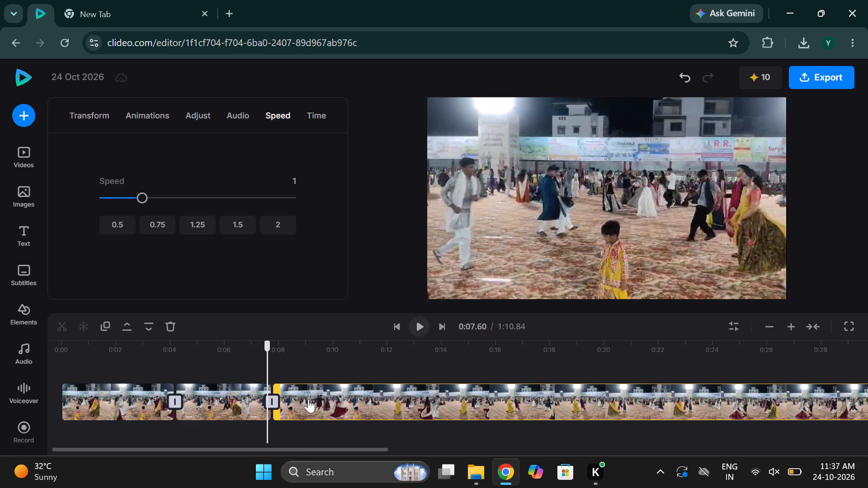
# Shorten the freeze frame further to end at about 6.10 s and move the following clip against it.
pyautogui.click(250, 391)
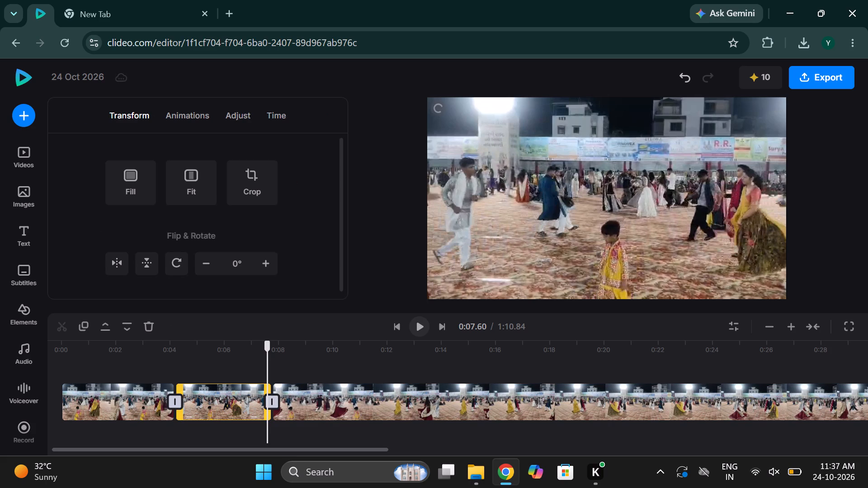
pyautogui.moveTo(267, 391); pyautogui.dragTo(245, 391)
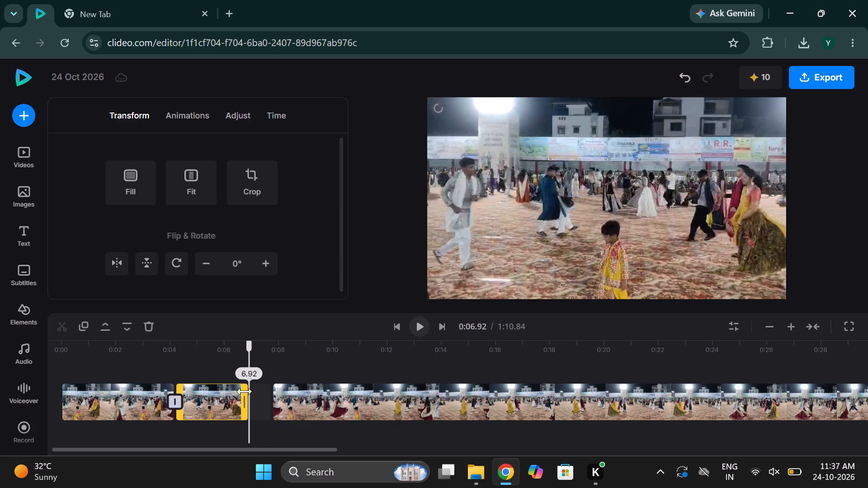
pyautogui.moveTo(245, 391); pyautogui.dragTo(242, 393)
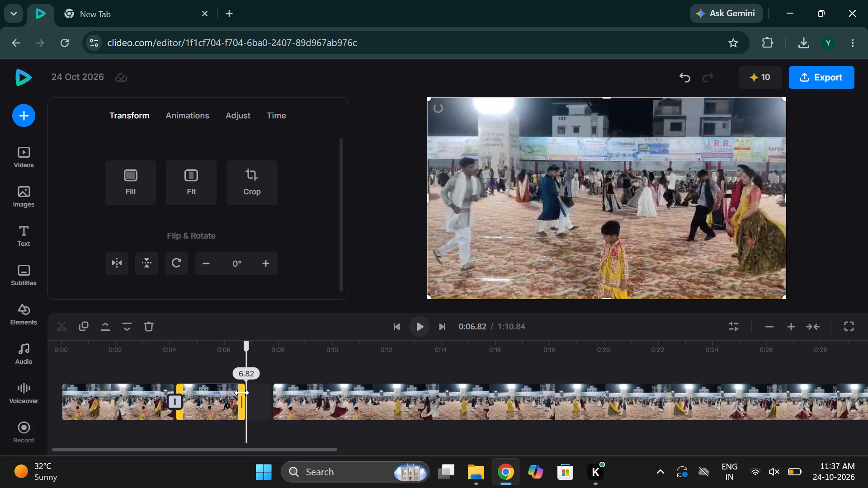
pyautogui.moveTo(242, 393); pyautogui.dragTo(231, 393)
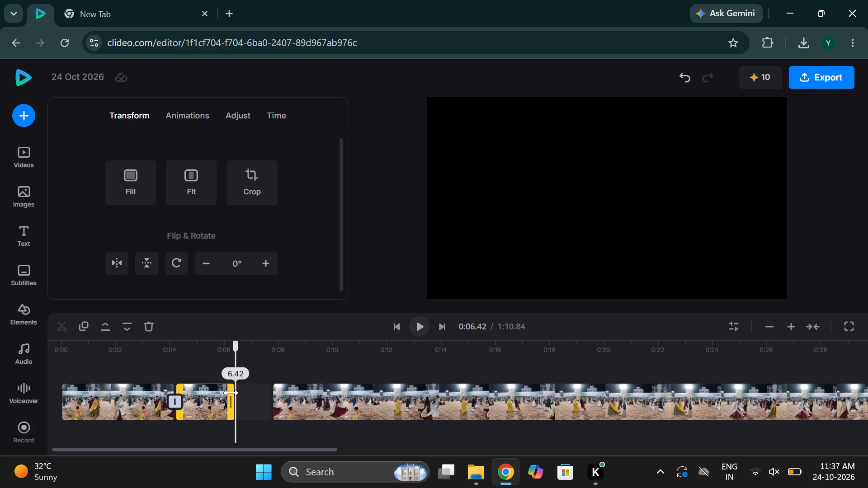
pyautogui.moveTo(231, 393); pyautogui.dragTo(222, 390)
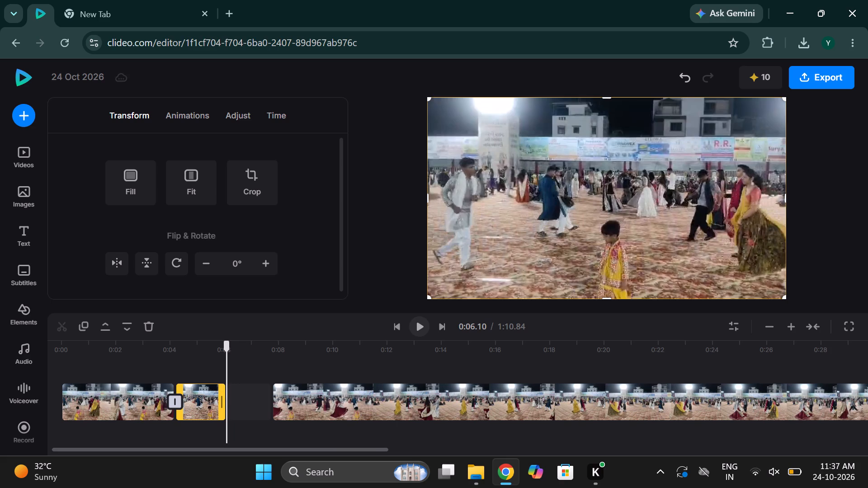
pyautogui.moveTo(321, 403); pyautogui.dragTo(271, 405)
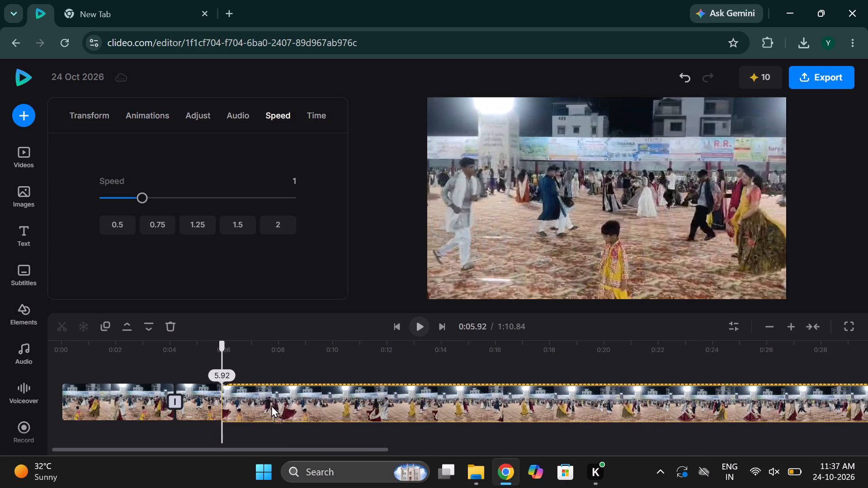
pyautogui.moveTo(271, 405); pyautogui.dragTo(273, 404)
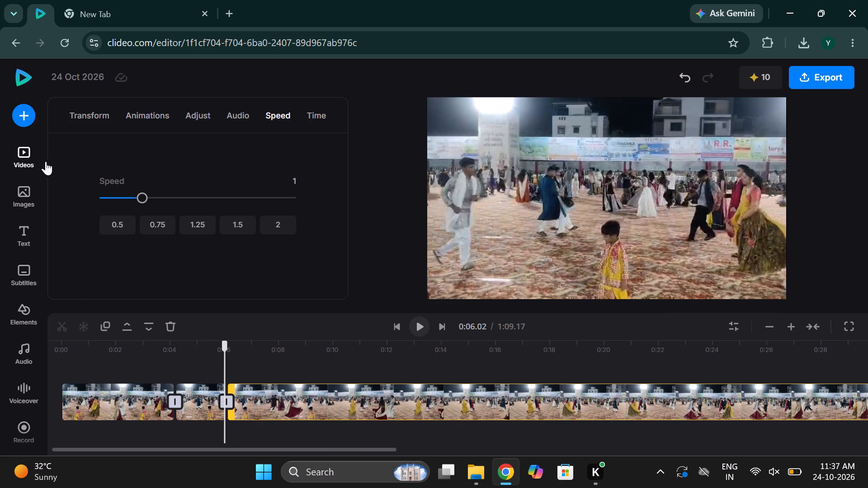
# Add a Hand Write style text overlay at 0:06.02, where the freeze frame ends.
pyautogui.click(30, 234)
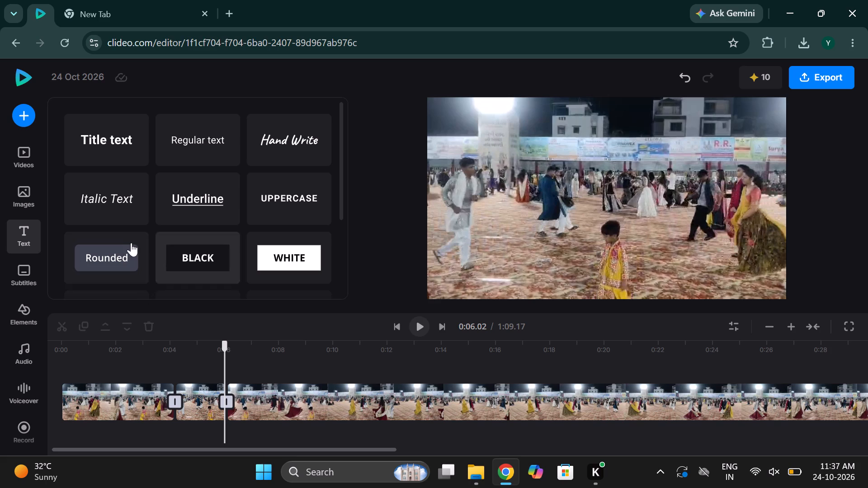
pyautogui.moveTo(122, 194); pyautogui.dragTo(288, 132)
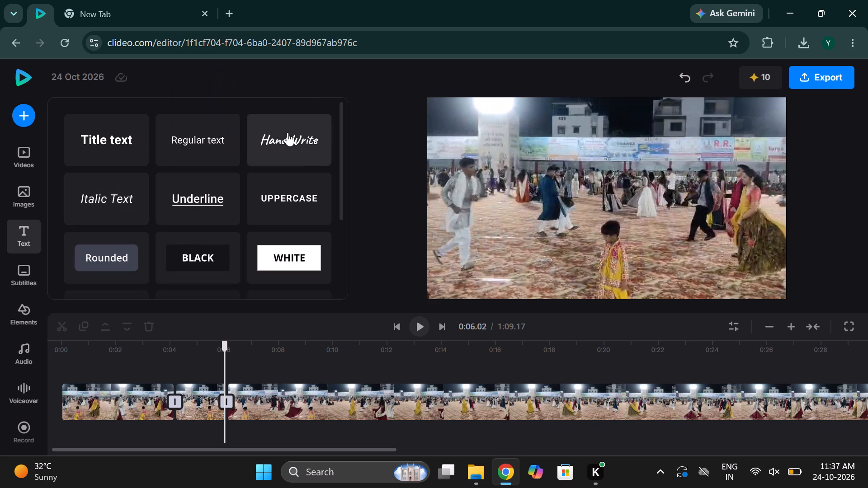
pyautogui.click(288, 132)
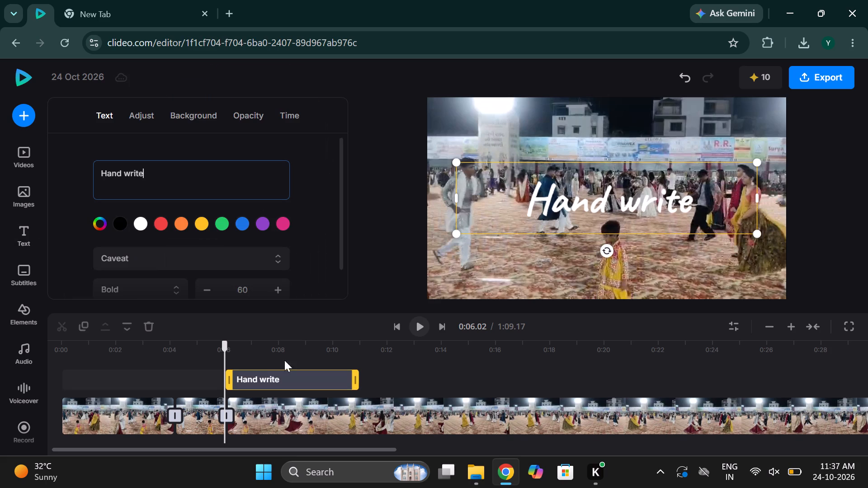
pyautogui.moveTo(277, 369); pyautogui.dragTo(245, 375)
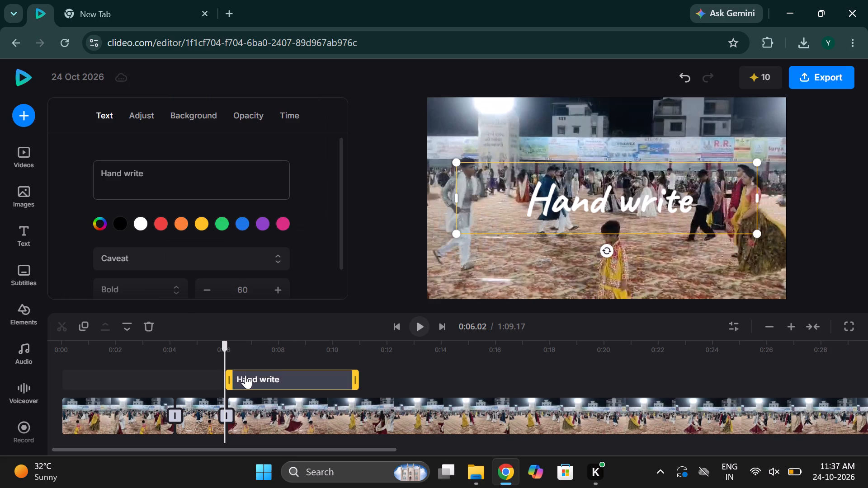
# Replace the overlay's placeholder wording with "Kiska baccha hai yeeee.....".
pyautogui.click(245, 375)
pyautogui.click(172, 172)
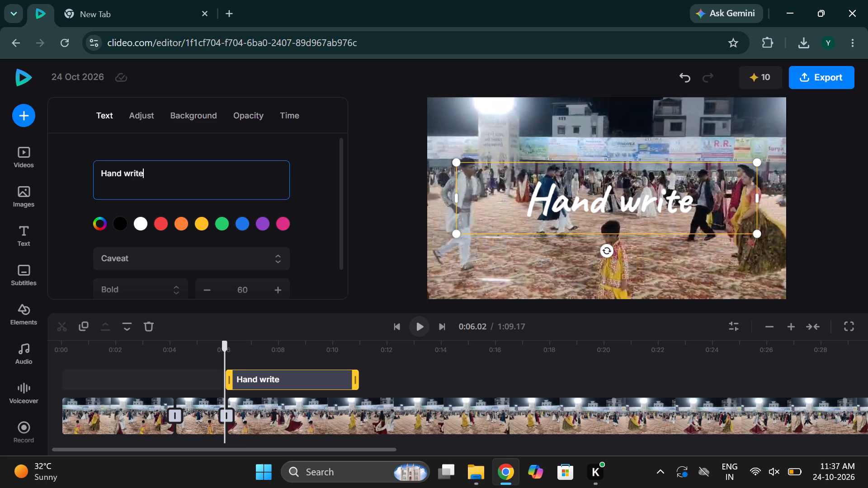
pyautogui.hotkey('shift', 'BackSpace')
pyautogui.hotkey('shift', 'BackSpace')
pyautogui.hotkey('shift', 'BackSpace')
pyautogui.hotkey('shift', 'BackSpace')
pyautogui.hotkey('shift', 'BackSpace')
pyautogui.hotkey('shift', 'BackSpace')
pyautogui.hotkey('shift', 'BackSpace')
pyautogui.hotkey('shift', 'BackSpace')
pyautogui.hotkey('shift', 'BackSpace')
pyautogui.hotkey('shift', 'BackSpace')
pyautogui.hotkey('shift', 'BackSpace')
pyautogui.hotkey('shift', 'BackSpace')
pyautogui.hotkey('shift', 'BackSpace')
pyautogui.hotkey('shift', 'BackSpace')
pyautogui.hotkey('shift', 'BackSpace')
pyautogui.hotkey('shift', 'BackSpace')
pyautogui.hotkey('shift', 'BackSpace')
pyautogui.hotkey('shift', 'BackSpace')
pyautogui.hotkey('shift', 'BackSpace')
pyautogui.hotkey('shift', 'BackSpace')
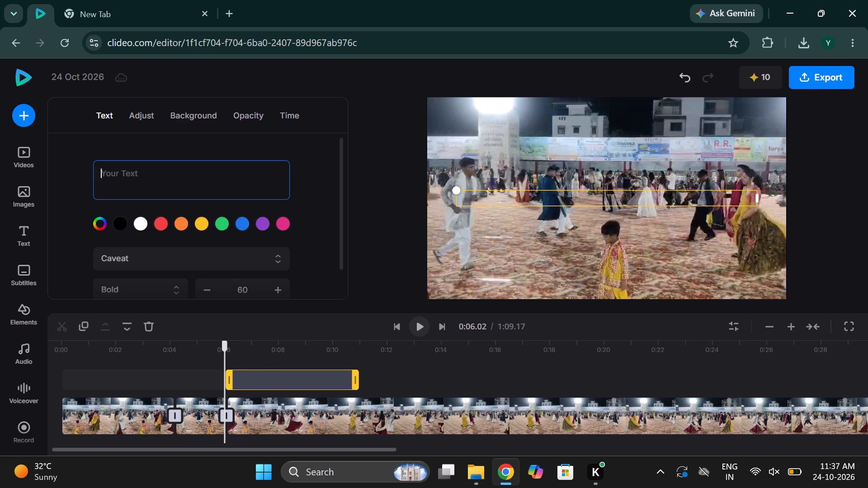
pyautogui.write('Kiska baccha hai ye')
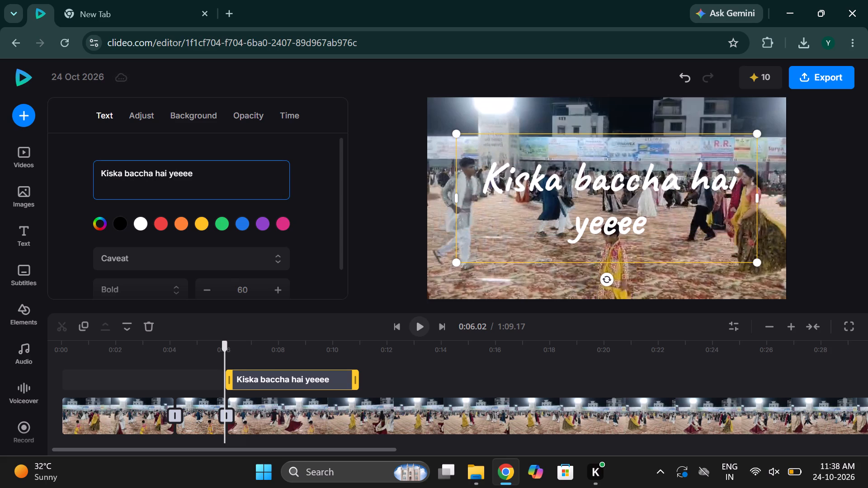
pyautogui.write('.....')
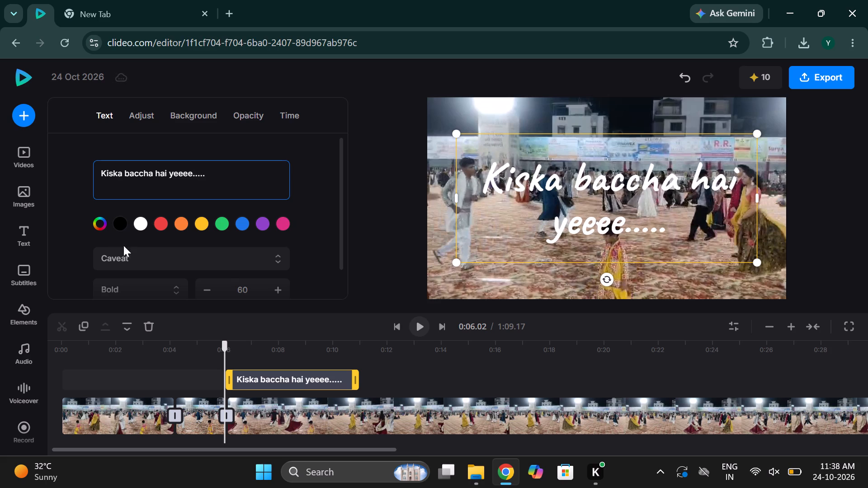
pyautogui.scroll(-1, 144, 263)
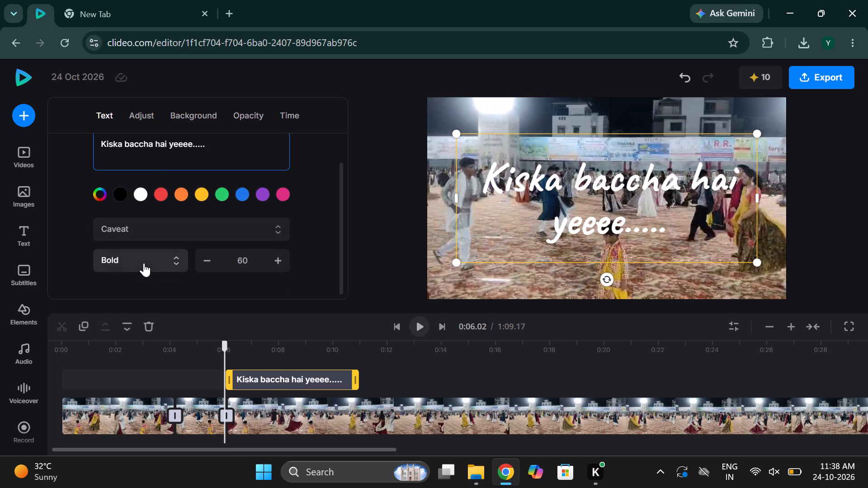
# Move the text overlay earlier on the timeline so it starts with the freeze frame at about 4.22 s.
pyautogui.click(165, 380)
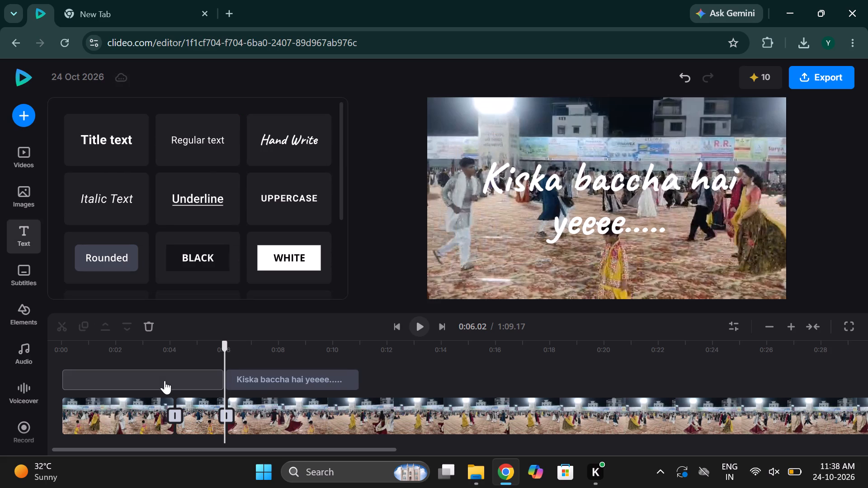
pyautogui.moveTo(284, 381); pyautogui.dragTo(228, 381)
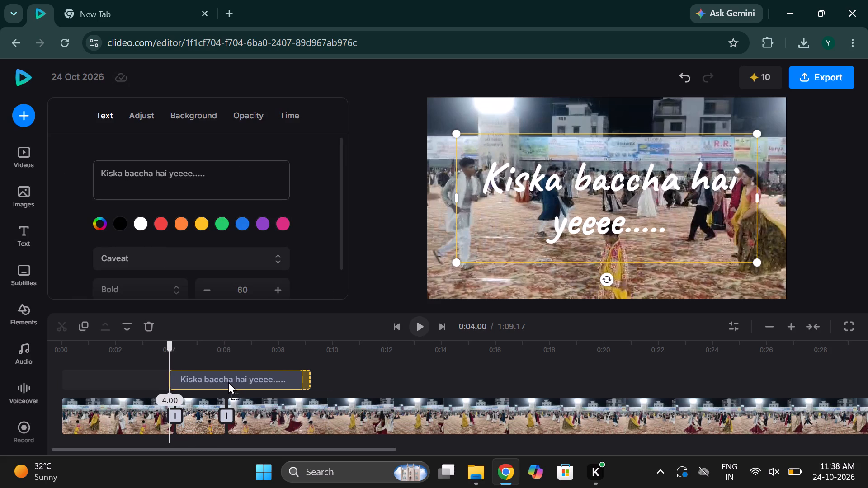
pyautogui.moveTo(228, 381); pyautogui.dragTo(234, 384)
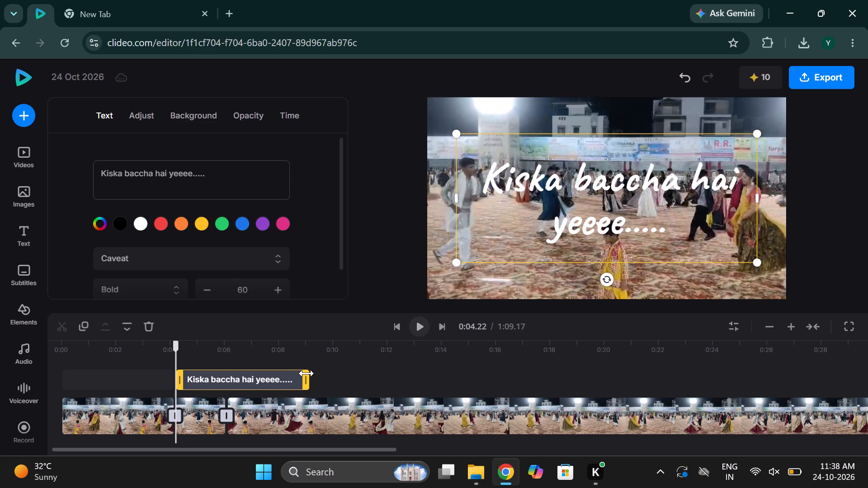
# Shorten the "Kiska baccha hai yeeee....." text overlay so it ends with the freeze frame.
pyautogui.moveTo(305, 380); pyautogui.dragTo(235, 385)
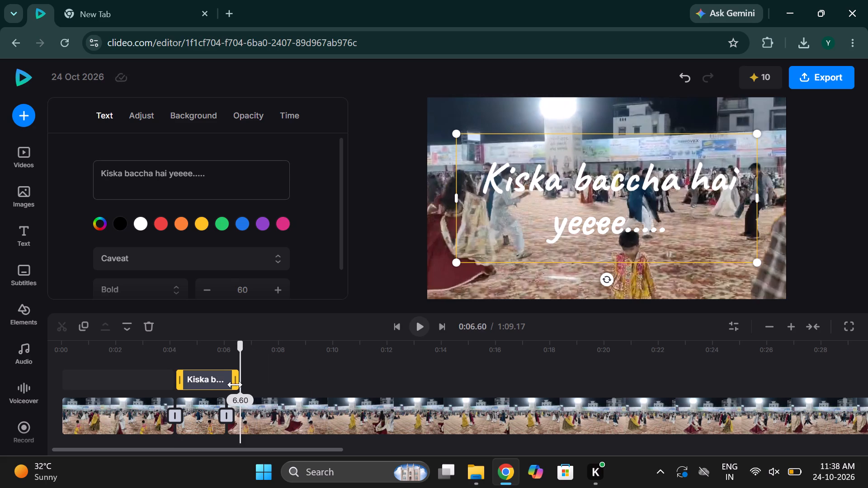
pyautogui.moveTo(235, 385); pyautogui.dragTo(222, 384)
pyautogui.click(259, 385)
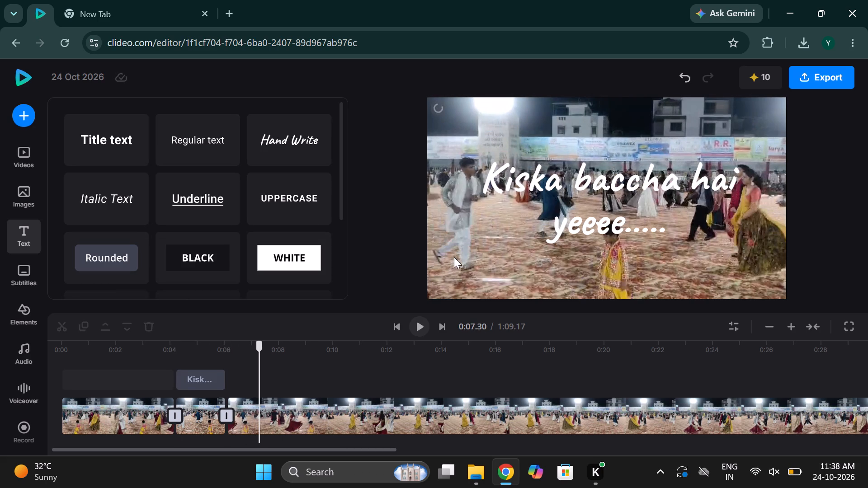
pyautogui.click(600, 194)
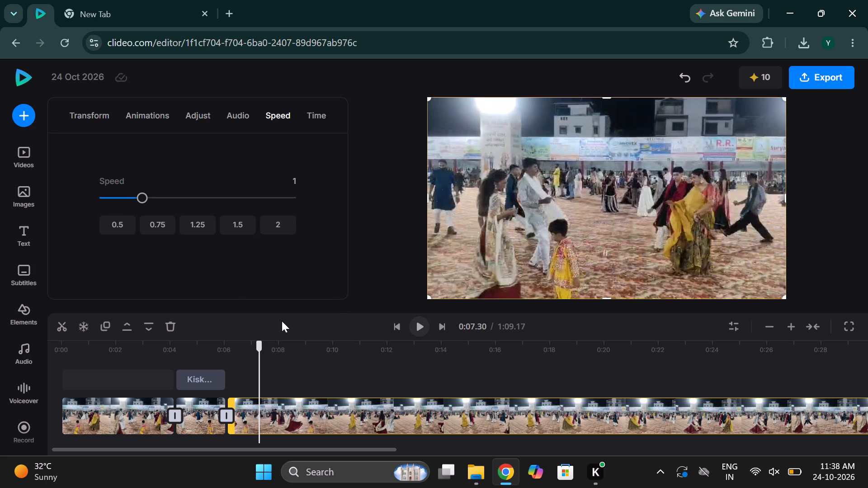
# Shrink the text overlay on the freeze frame to font size 39 and place it centred above the child in yellow.
pyautogui.moveTo(259, 345); pyautogui.dragTo(198, 343)
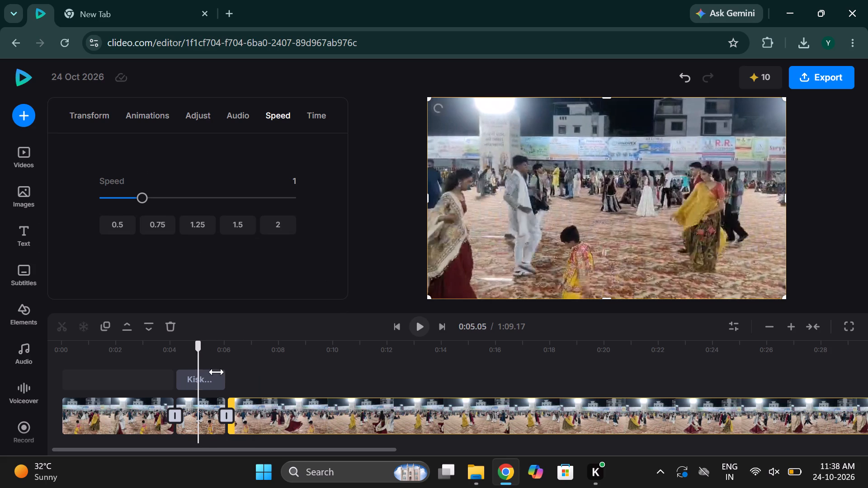
pyautogui.click(208, 381)
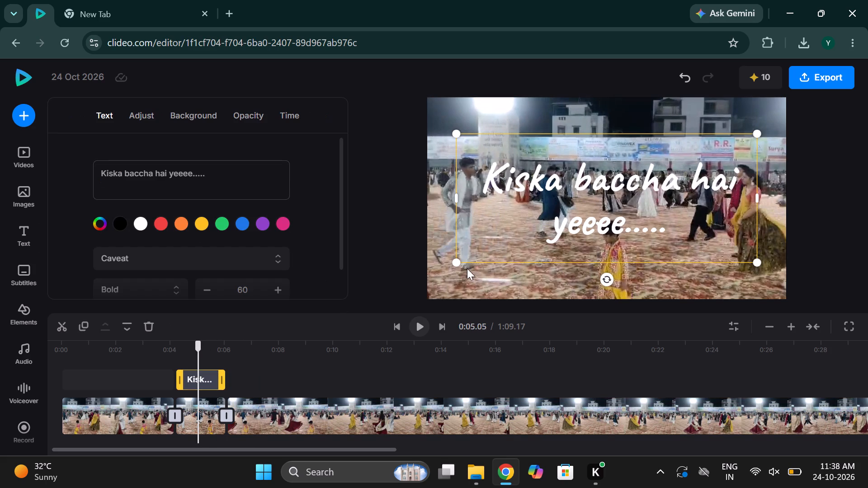
pyautogui.moveTo(453, 261); pyautogui.dragTo(495, 198)
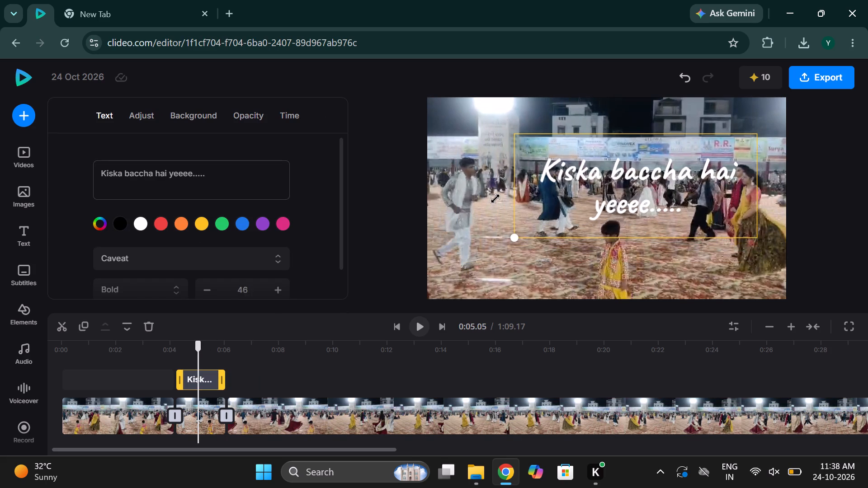
pyautogui.moveTo(495, 198); pyautogui.dragTo(537, 189)
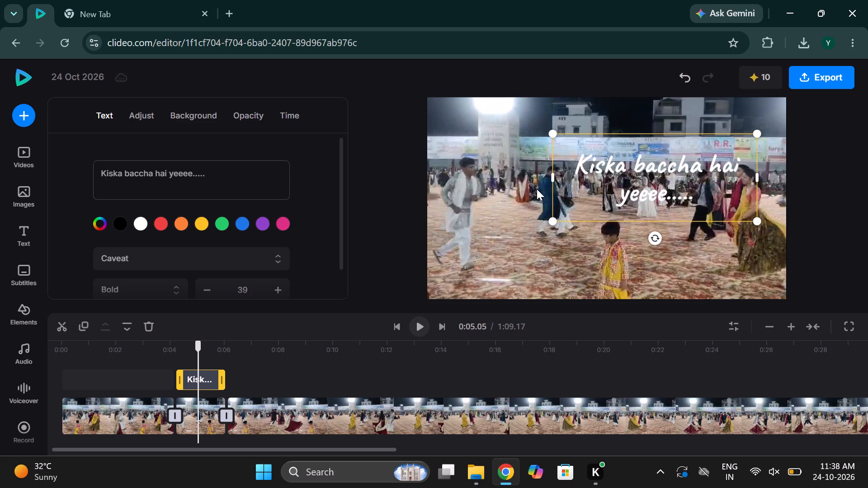
pyautogui.moveTo(612, 195); pyautogui.dragTo(572, 178)
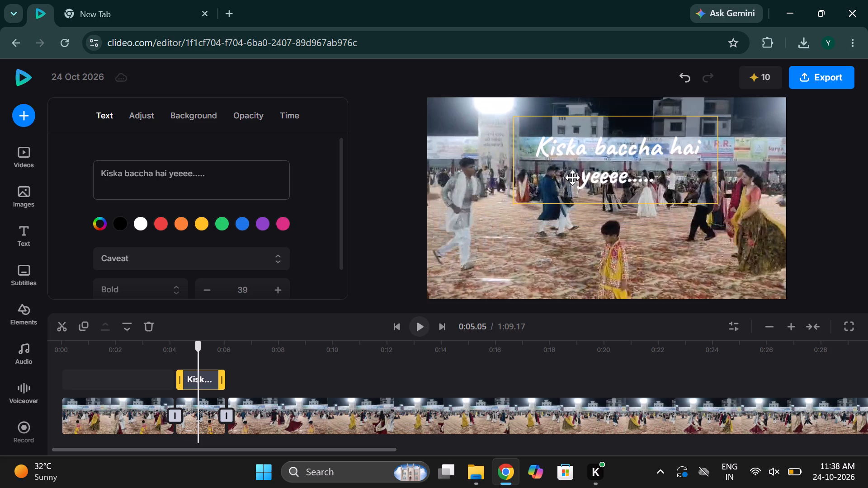
pyautogui.moveTo(572, 178); pyautogui.dragTo(563, 168)
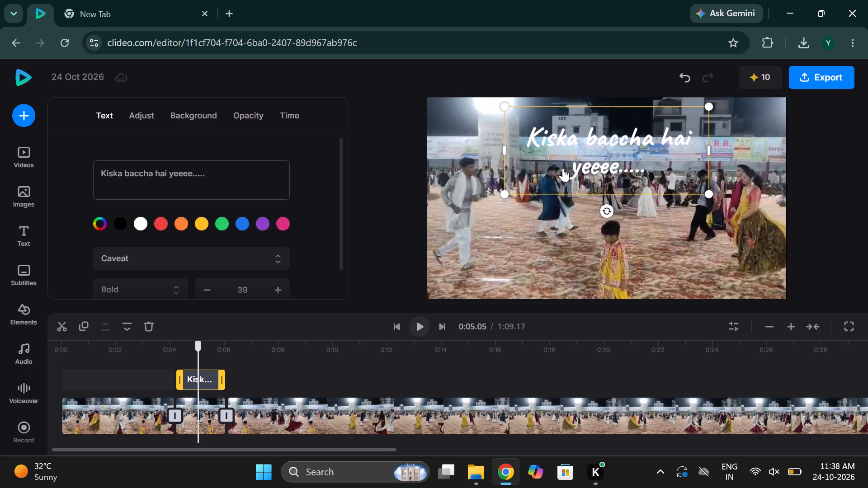
# Examine the freeze frame's adjustment, time, animation and transform settings, plus the subtitle and element options, for a way to highlight the child.
pyautogui.click(202, 420)
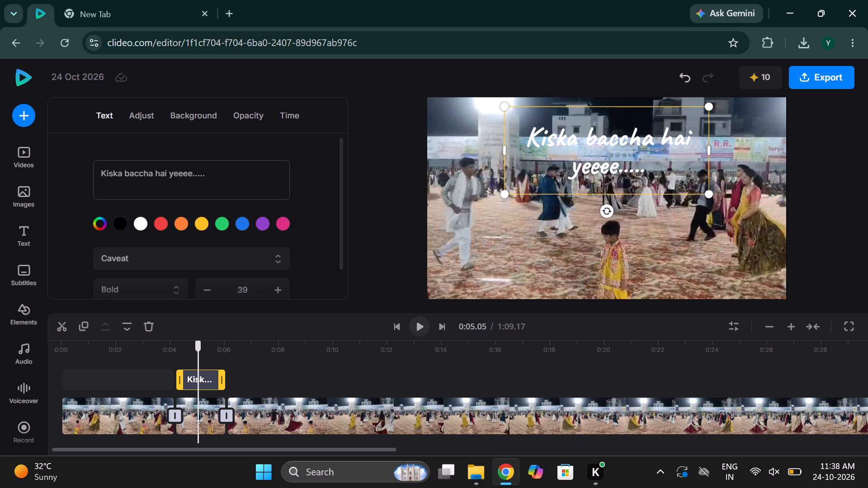
pyautogui.click(209, 427)
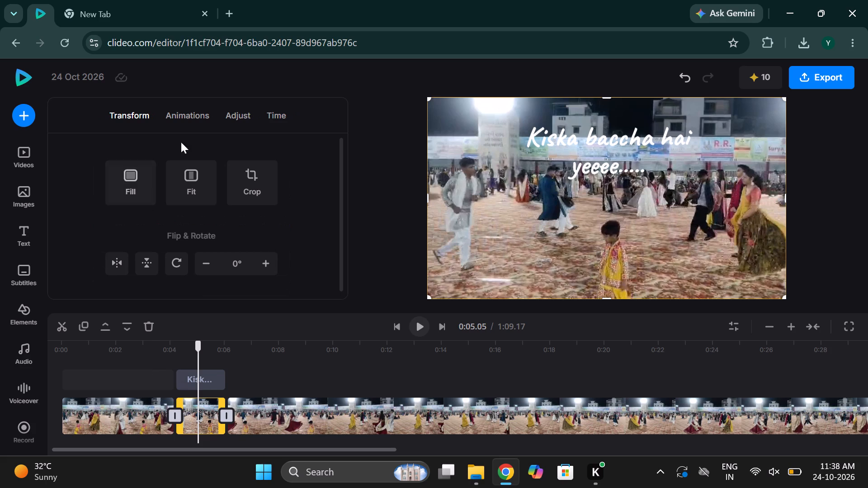
pyautogui.click(236, 120)
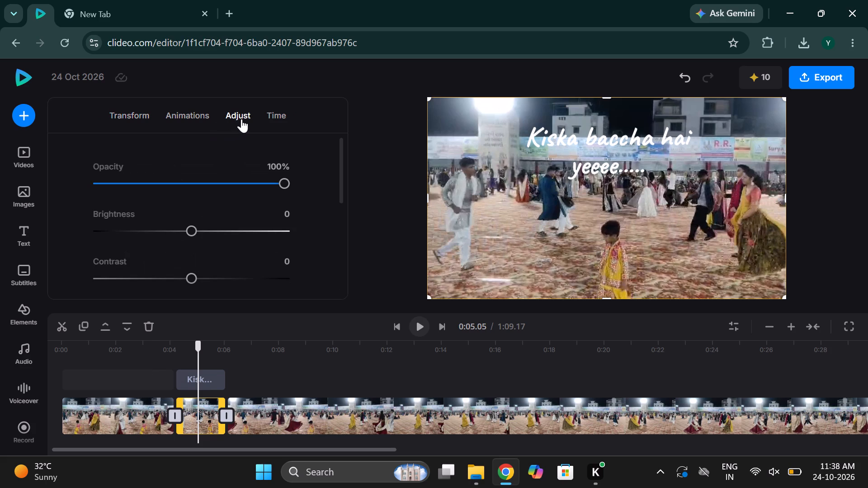
pyautogui.click(265, 114)
pyautogui.click(201, 120)
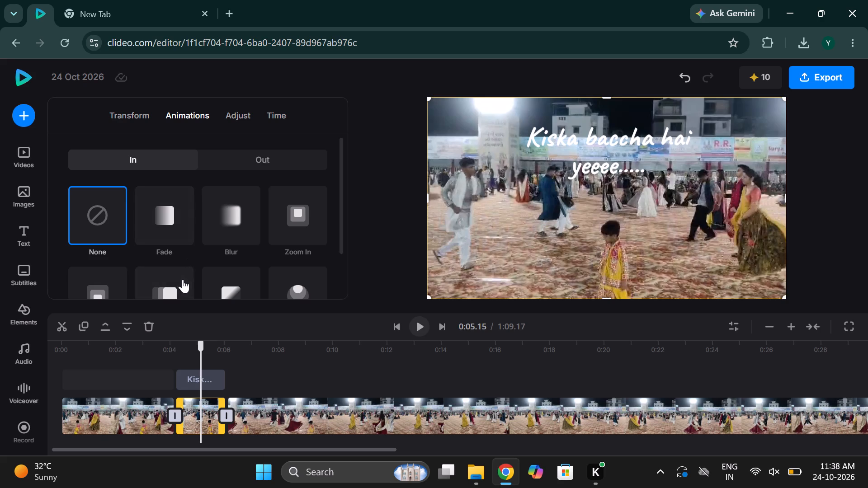
pyautogui.click(133, 116)
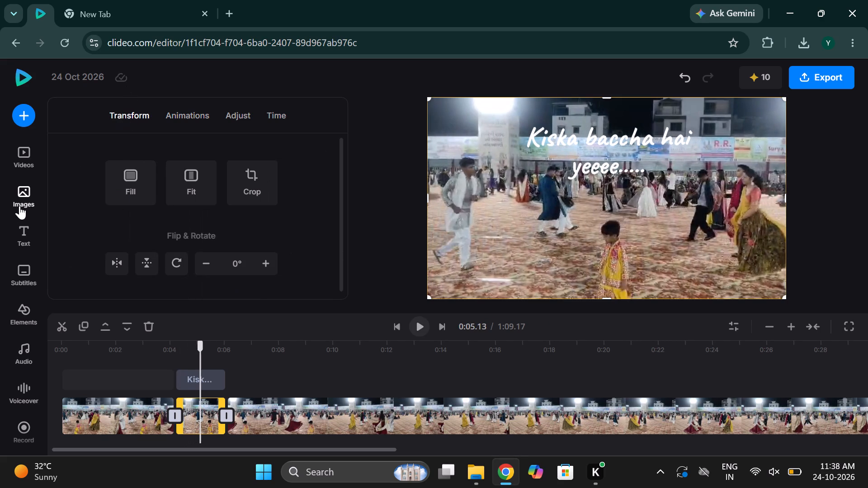
pyautogui.click(31, 282)
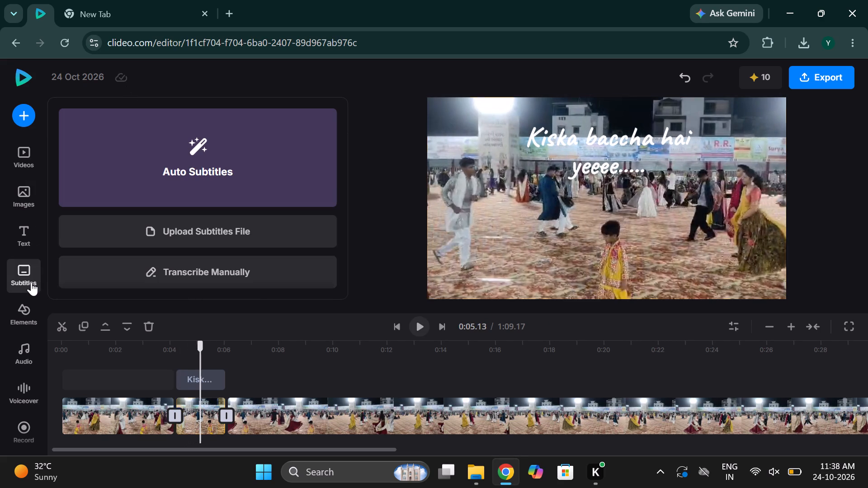
pyautogui.click(23, 306)
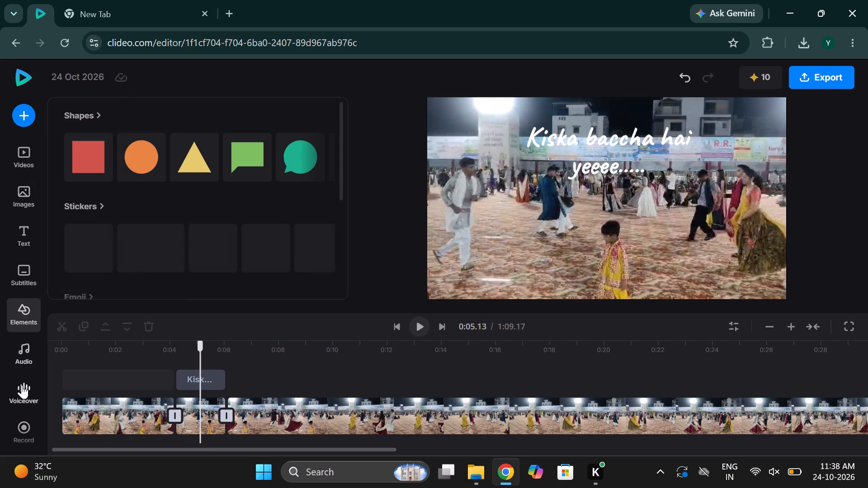
# Try black, white and light green as the canvas background colour, settling on light pink.
pyautogui.scroll(-2, 22, 387)
pyautogui.click(28, 415)
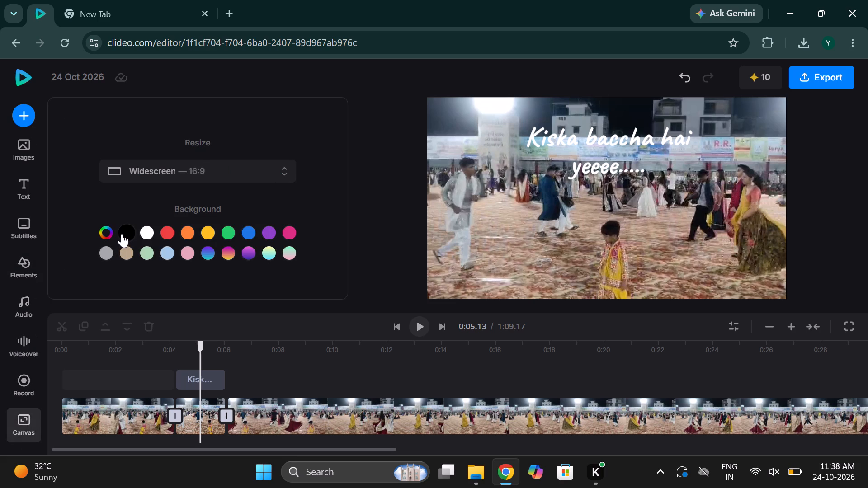
pyautogui.click(122, 234)
pyautogui.click(122, 234)
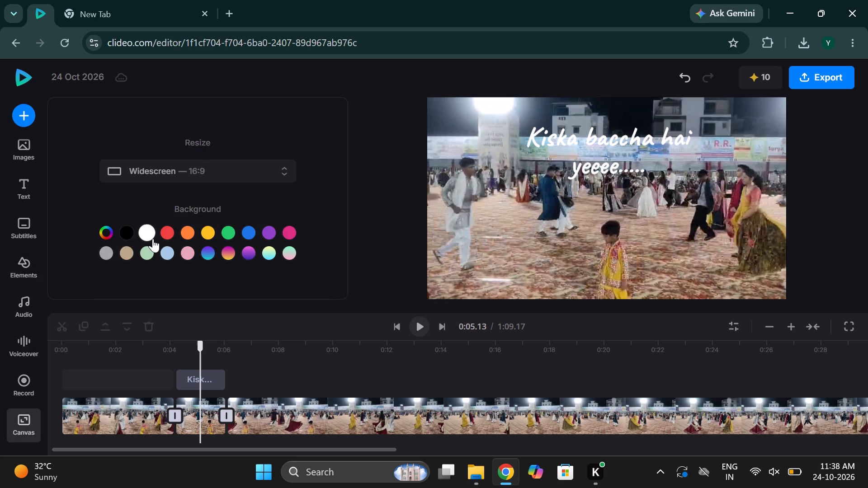
pyautogui.click(153, 239)
pyautogui.click(153, 257)
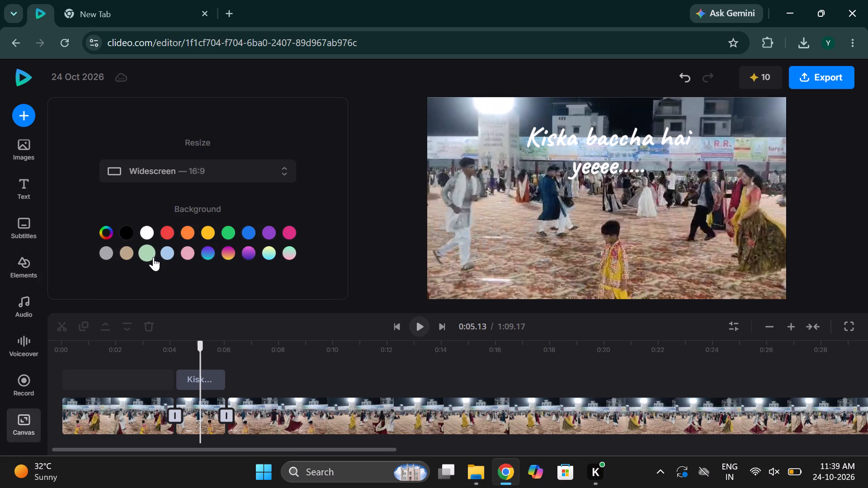
pyautogui.click(153, 257)
pyautogui.click(196, 249)
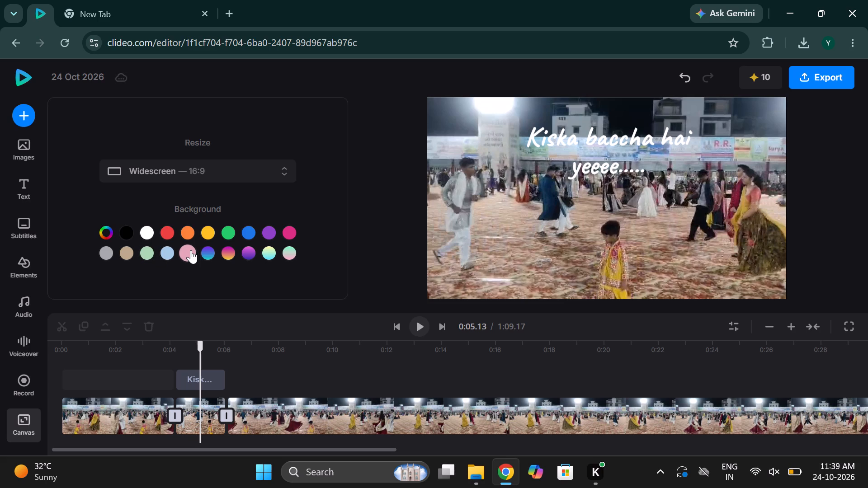
pyautogui.click(191, 250)
pyautogui.click(191, 250)
pyautogui.click(191, 250)
# Look through the stock images, stock videos and timeline options for a usable highlighting feature.
pyautogui.click(19, 190)
pyautogui.click(27, 155)
pyautogui.scroll(1, 27, 155)
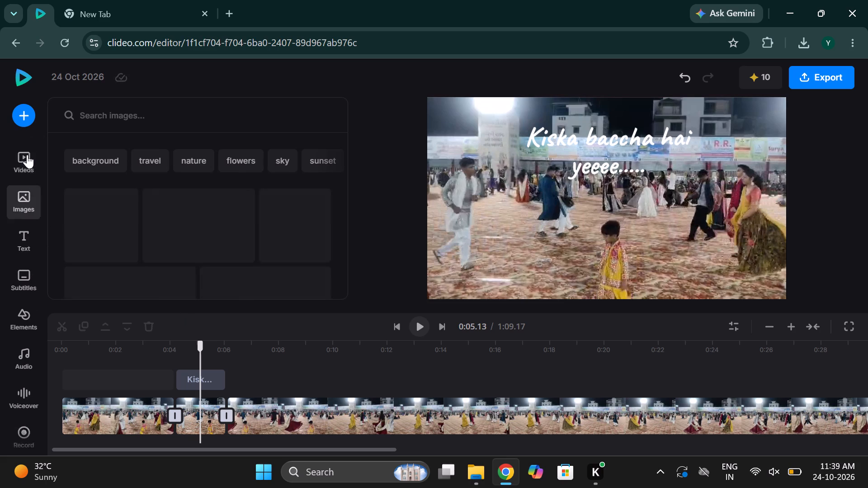
pyautogui.scroll(3, 27, 155)
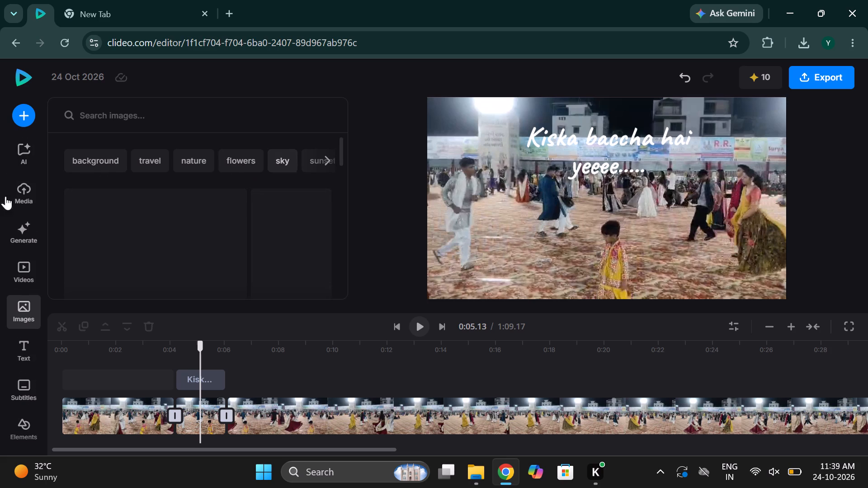
pyautogui.click(12, 275)
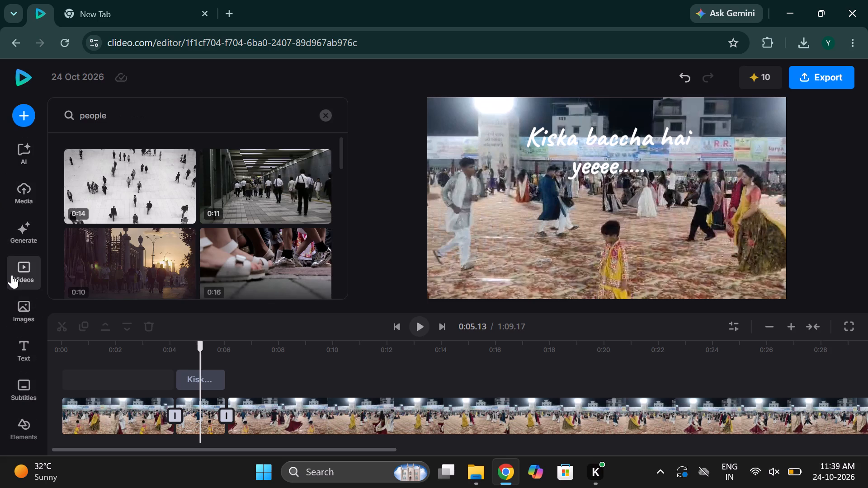
pyautogui.click(730, 324)
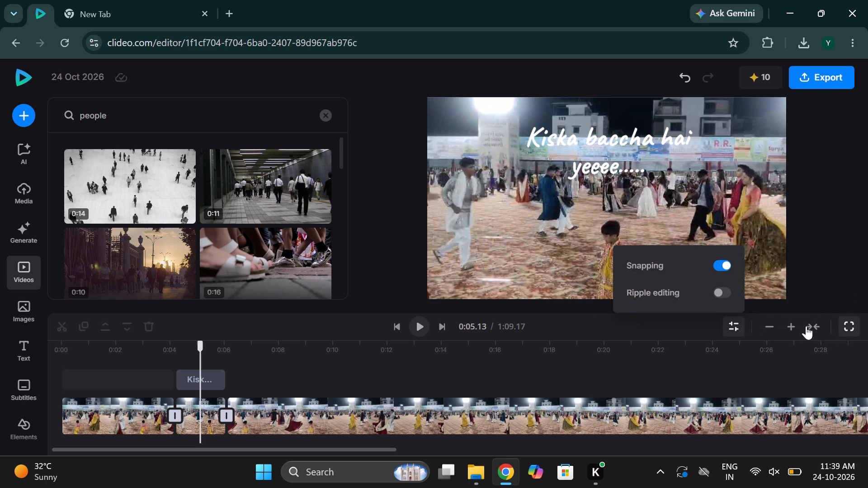
# Reduce the text overlay's line height to 0.69.
pyautogui.click(598, 148)
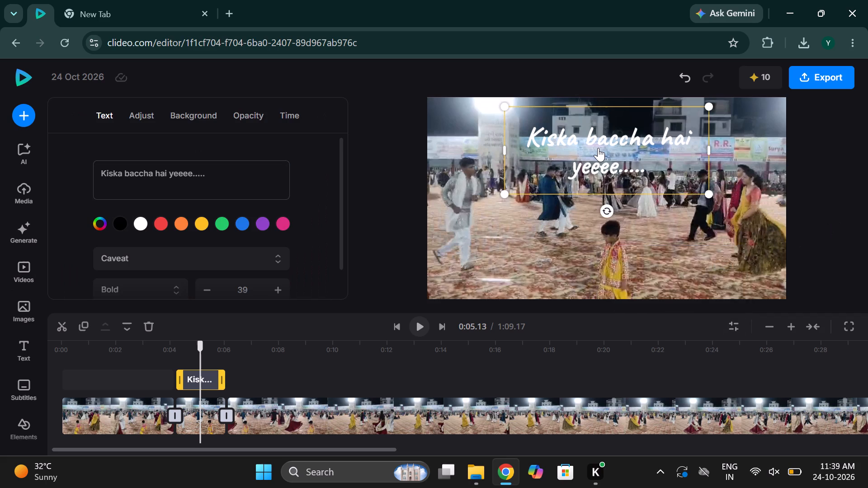
pyautogui.scroll(-2, 211, 209)
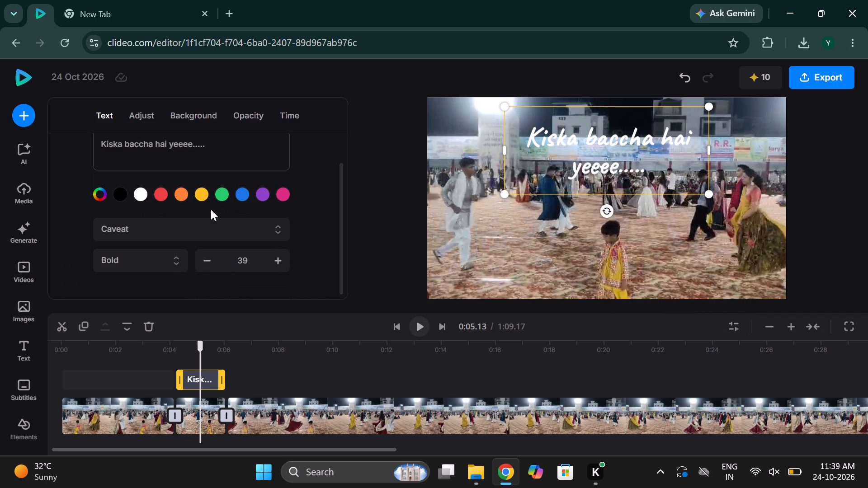
pyautogui.scroll(3, 211, 209)
pyautogui.click(132, 123)
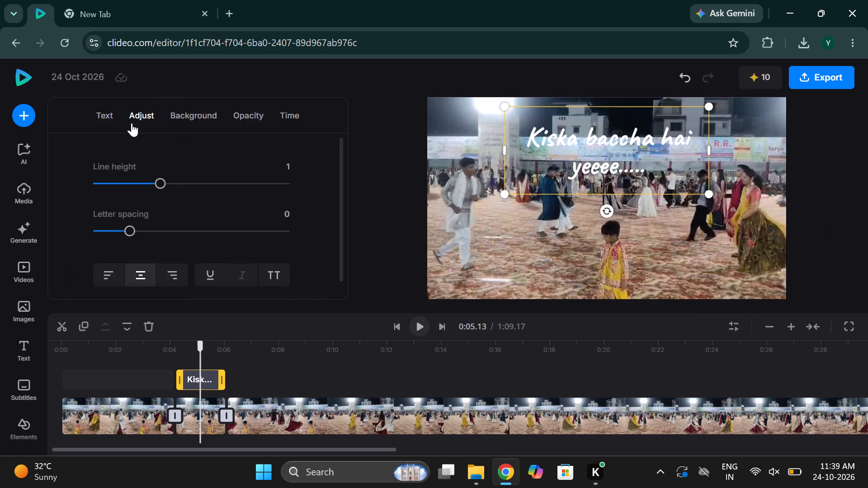
pyautogui.moveTo(156, 184); pyautogui.dragTo(71, 174)
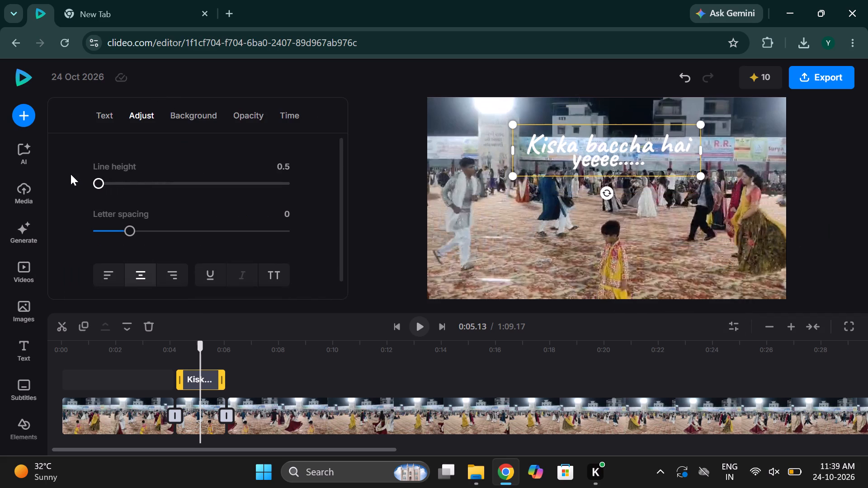
pyautogui.moveTo(71, 174); pyautogui.dragTo(117, 184)
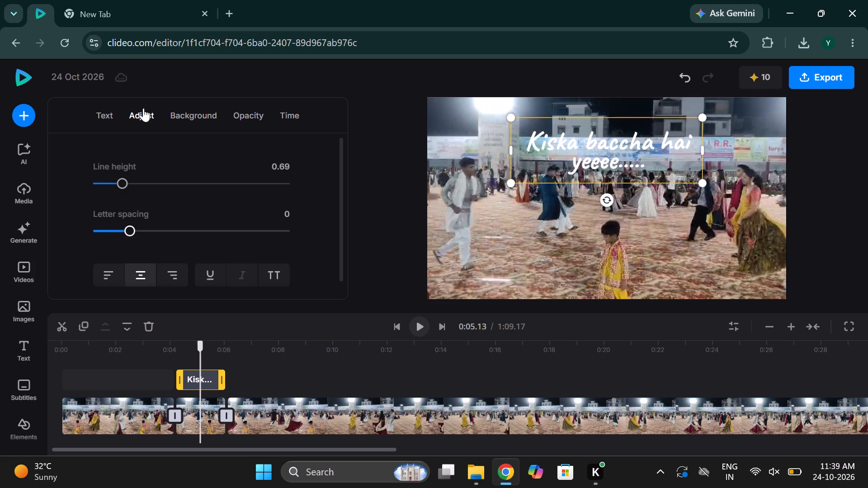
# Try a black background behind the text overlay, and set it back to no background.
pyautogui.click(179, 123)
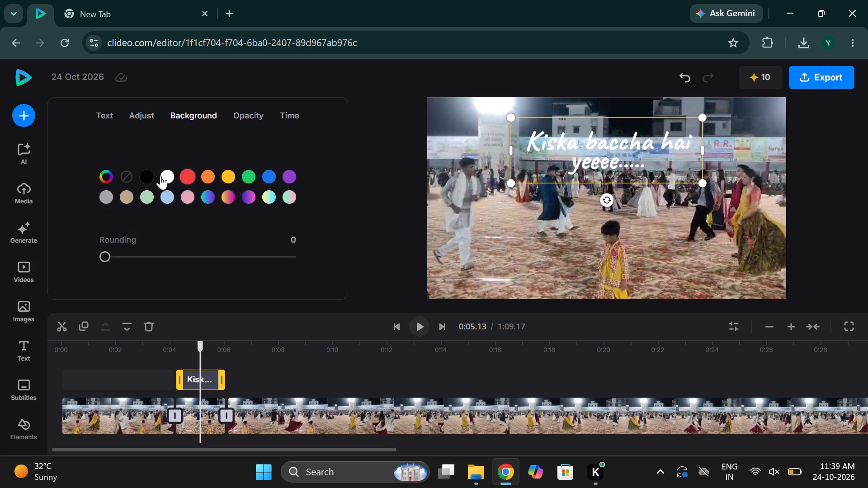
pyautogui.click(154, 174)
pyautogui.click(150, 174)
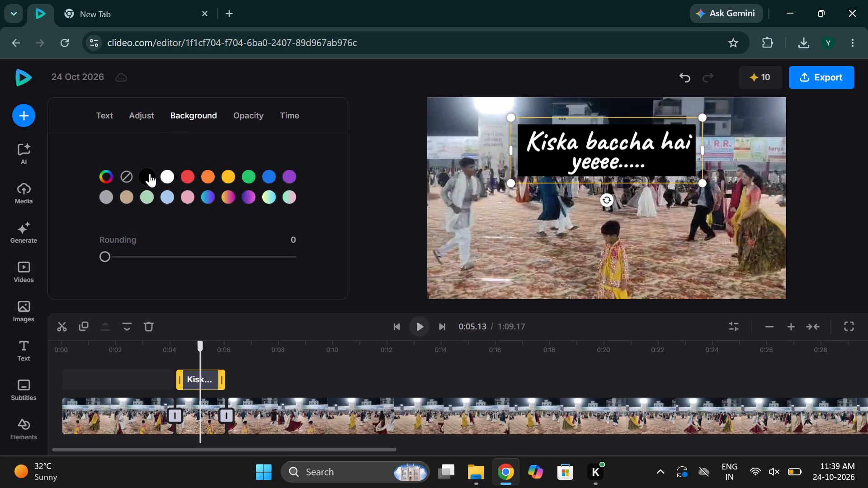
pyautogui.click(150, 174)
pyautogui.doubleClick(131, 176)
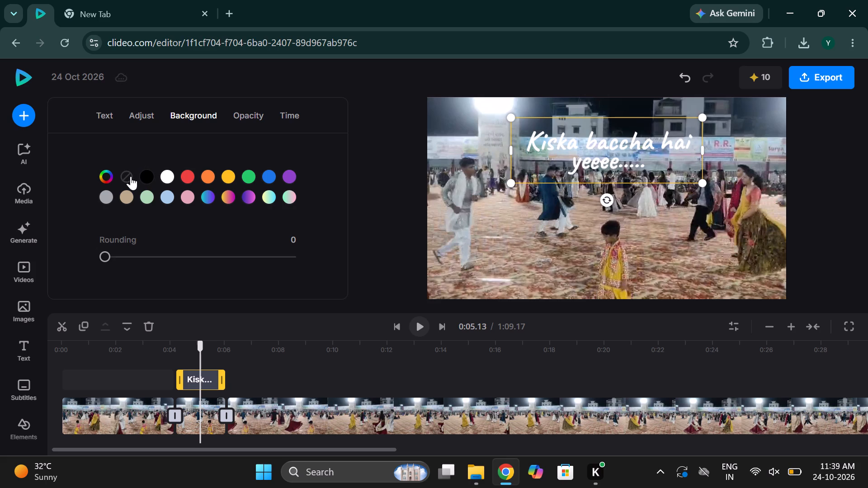
# Reduce the opacity of the freeze-frame image behind the text to 21%.
pyautogui.click(247, 119)
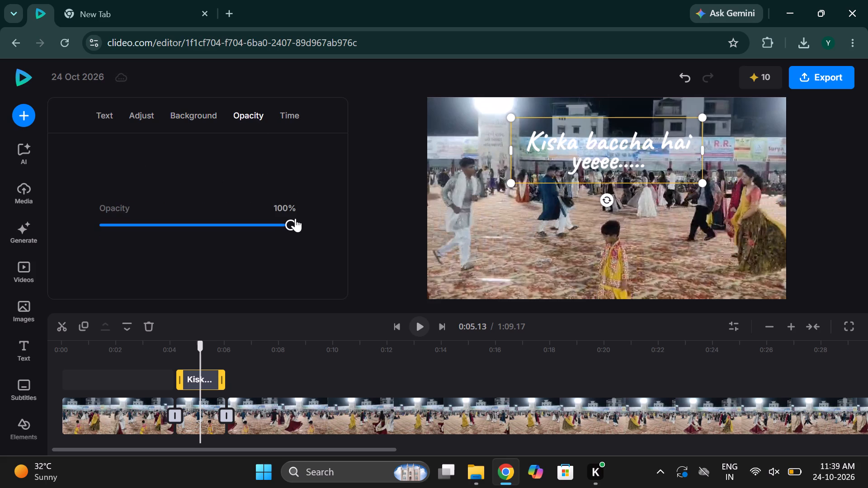
pyautogui.moveTo(294, 216); pyautogui.dragTo(435, 279)
pyautogui.click(550, 270)
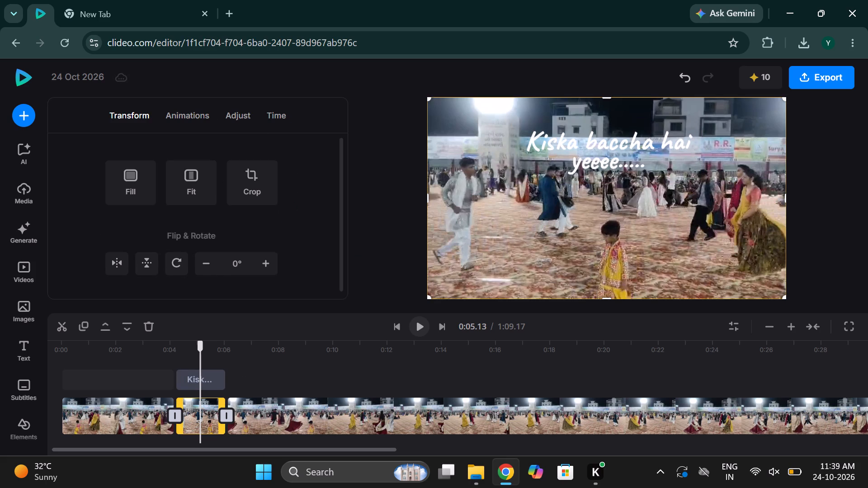
pyautogui.click(233, 115)
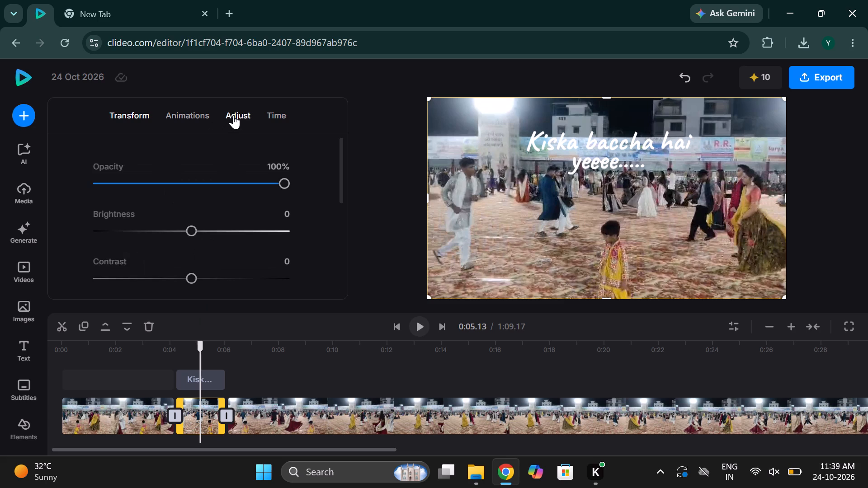
pyautogui.moveTo(283, 185); pyautogui.dragTo(137, 180)
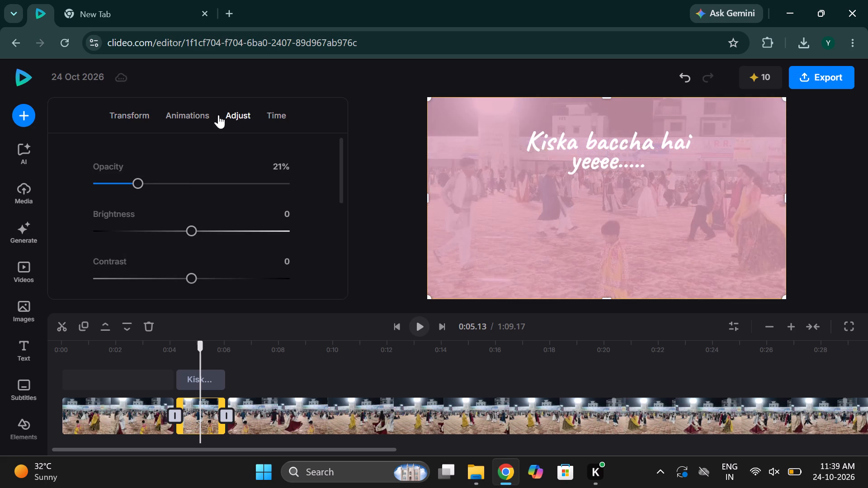
# Look through the freeze-frame's animation and time settings and the media, elements, text, audio, voiceover and record tools for a highlighting option.
pyautogui.click(122, 114)
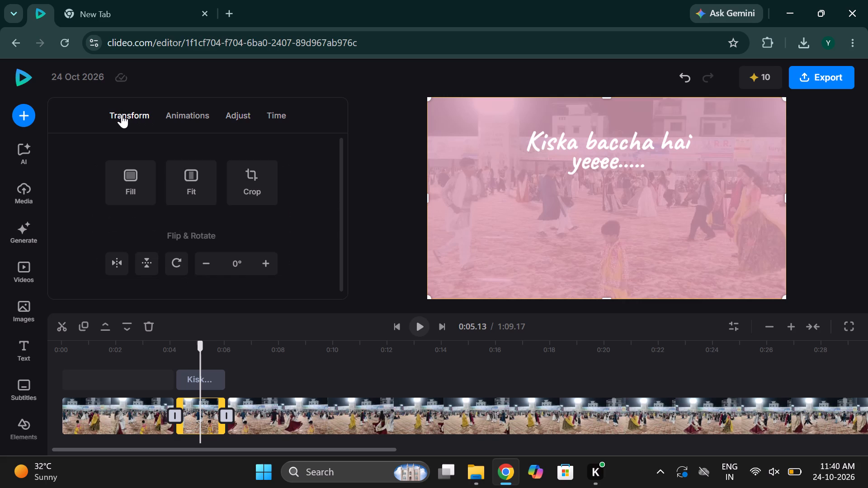
pyautogui.click(182, 115)
pyautogui.click(227, 115)
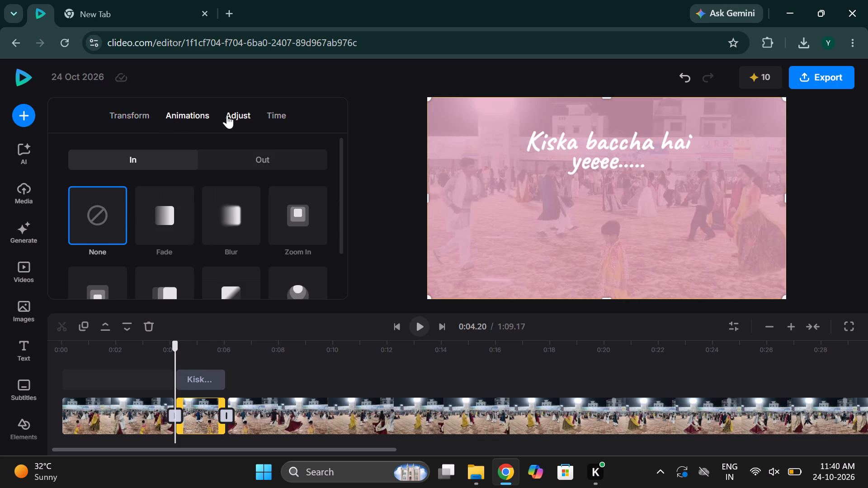
pyautogui.click(270, 112)
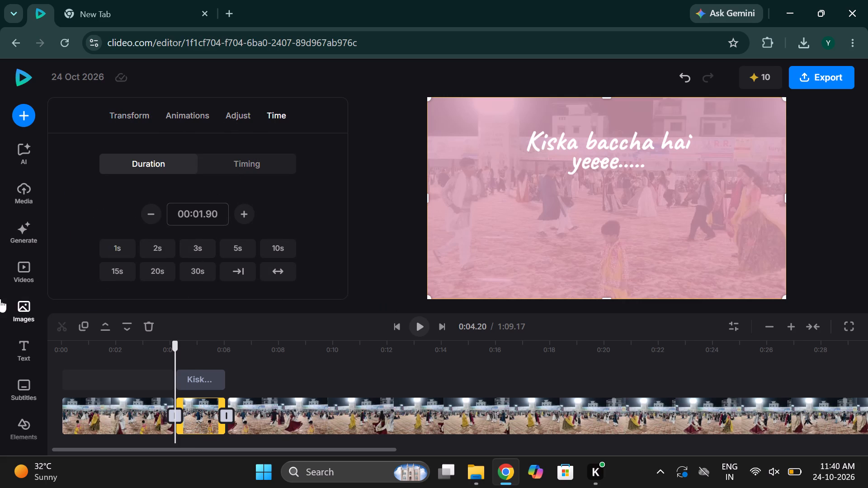
pyautogui.click(30, 386)
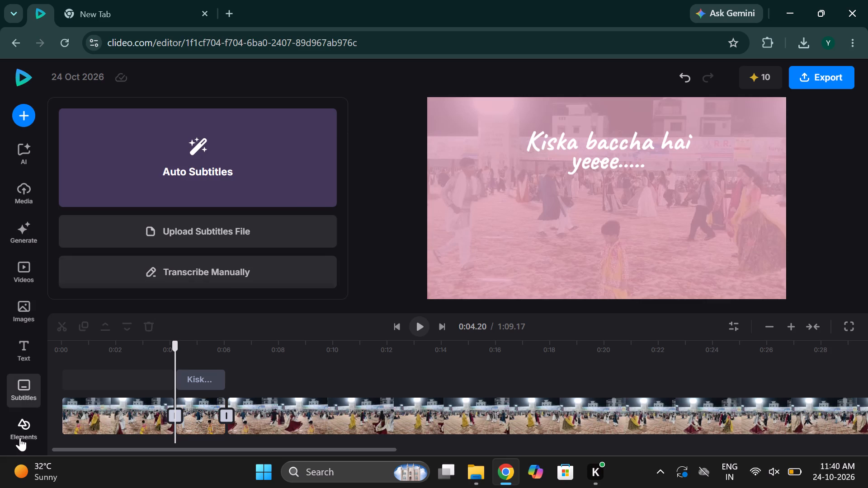
pyautogui.click(20, 437)
pyautogui.scroll(-2, 20, 437)
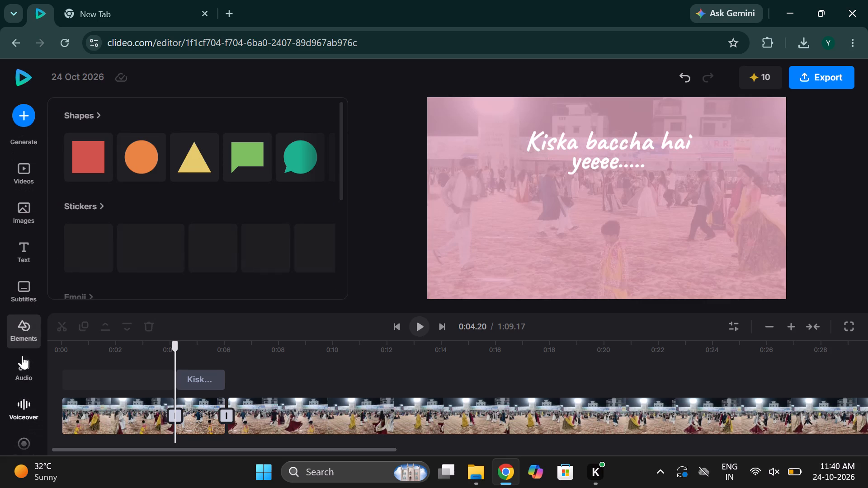
pyautogui.click(28, 239)
pyautogui.scroll(2, 28, 239)
pyautogui.click(28, 239)
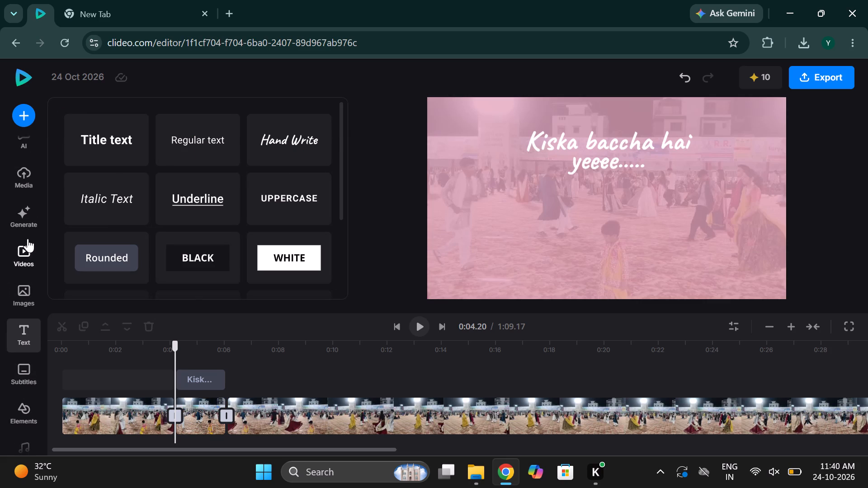
pyautogui.scroll(1, 28, 239)
pyautogui.click(24, 198)
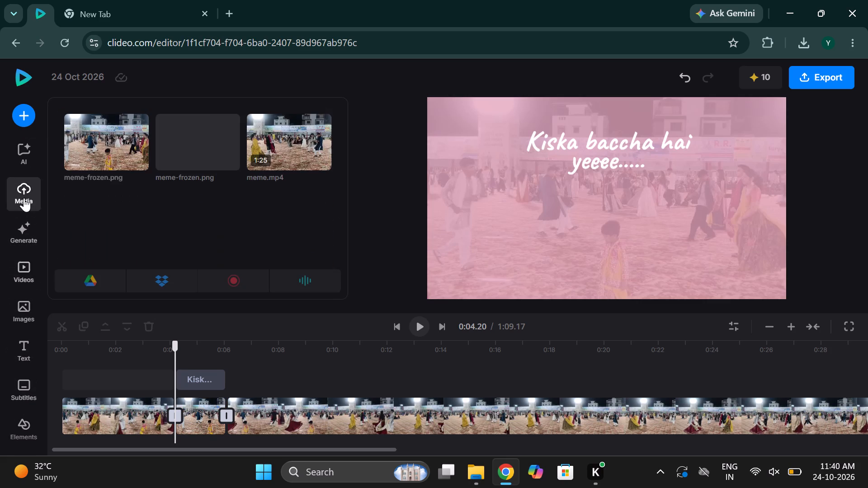
pyautogui.scroll(-4, 24, 198)
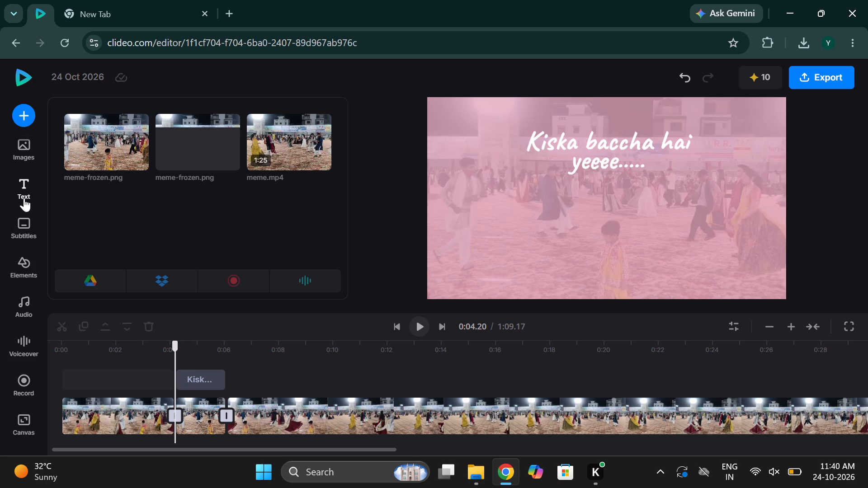
pyautogui.click(13, 265)
pyautogui.click(20, 300)
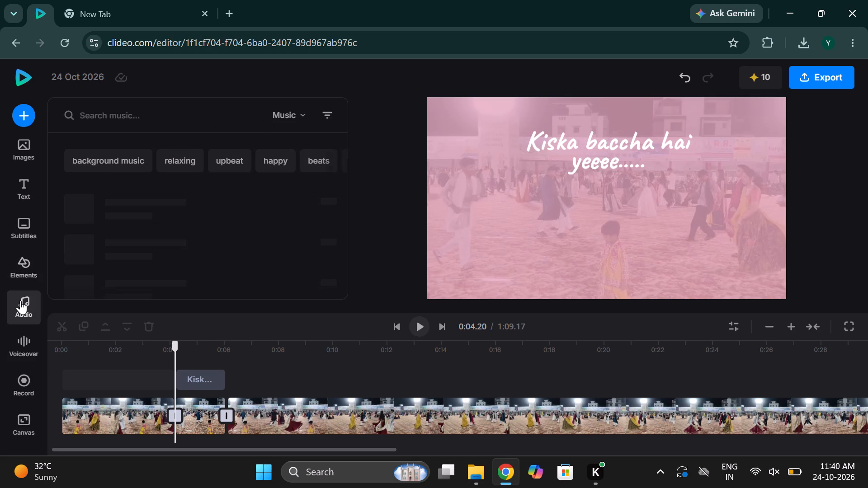
pyautogui.scroll(-1, 20, 300)
pyautogui.click(25, 335)
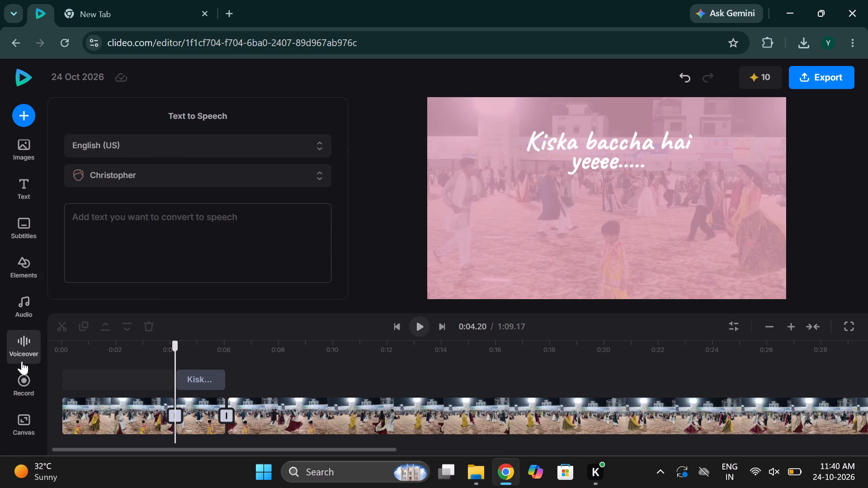
pyautogui.click(22, 361)
pyautogui.click(23, 390)
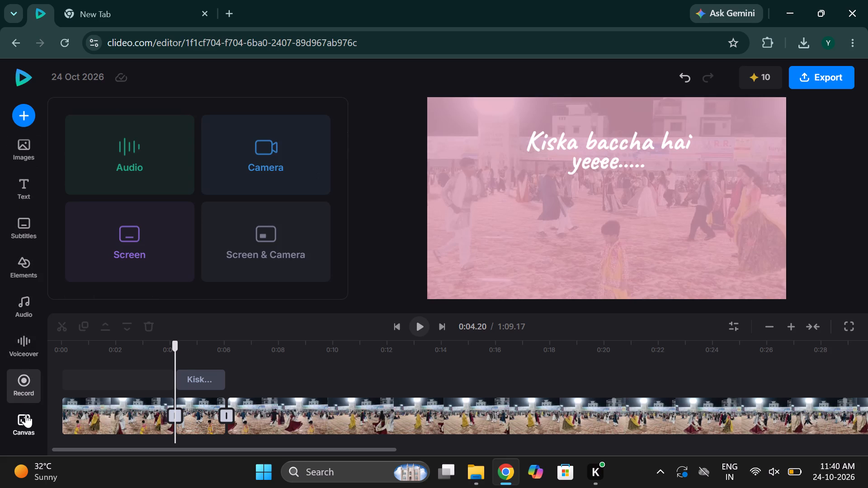
# Try white, black and grey as the canvas background, settling on the custom dark grey #484D51.
pyautogui.click(26, 414)
pyautogui.click(147, 234)
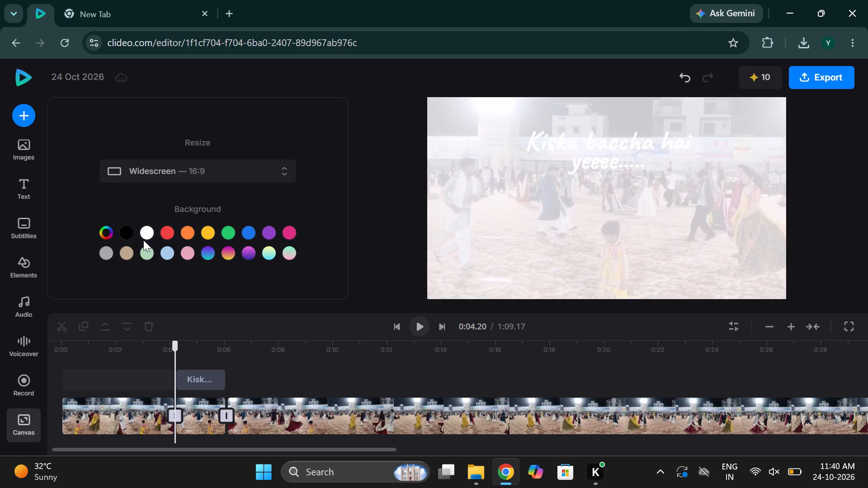
pyautogui.click(128, 235)
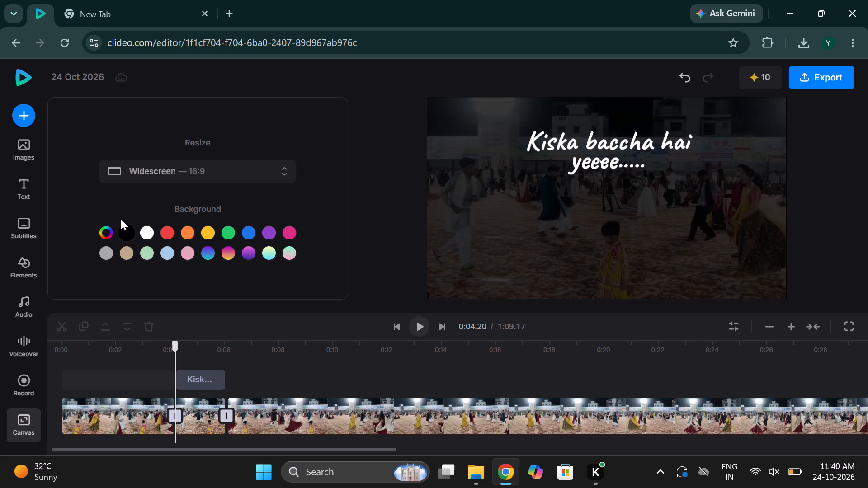
pyautogui.click(102, 253)
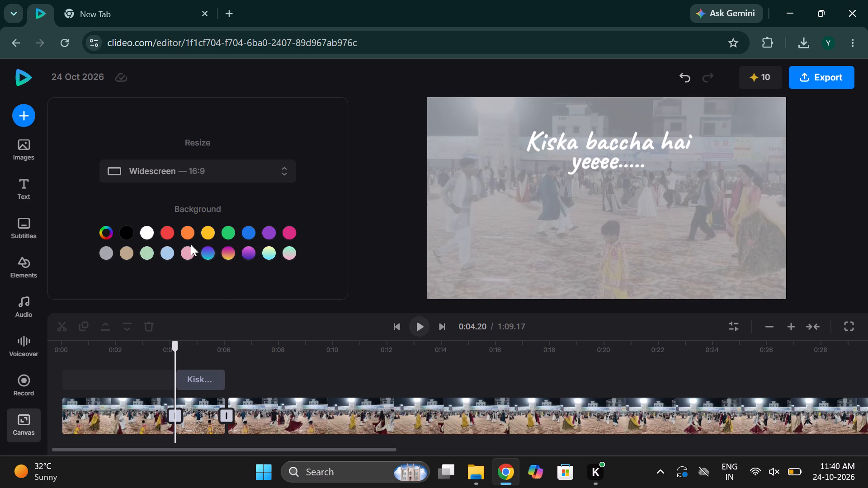
pyautogui.click(108, 234)
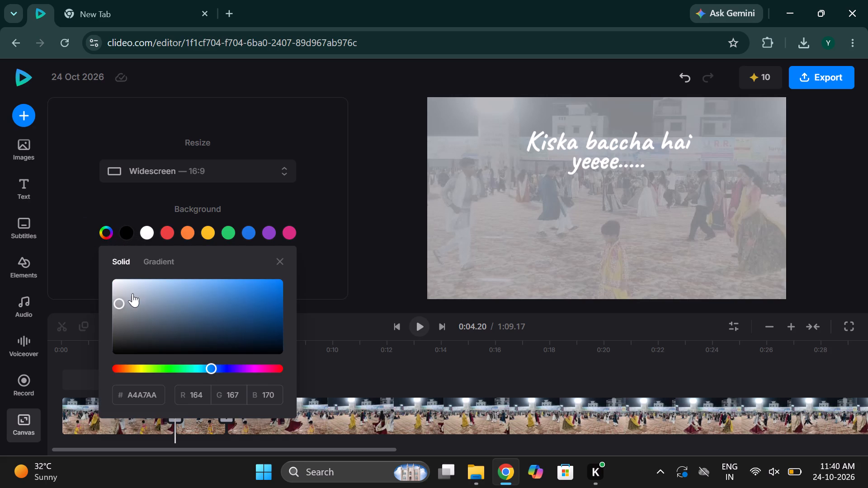
pyautogui.moveTo(116, 300); pyautogui.dragTo(127, 327)
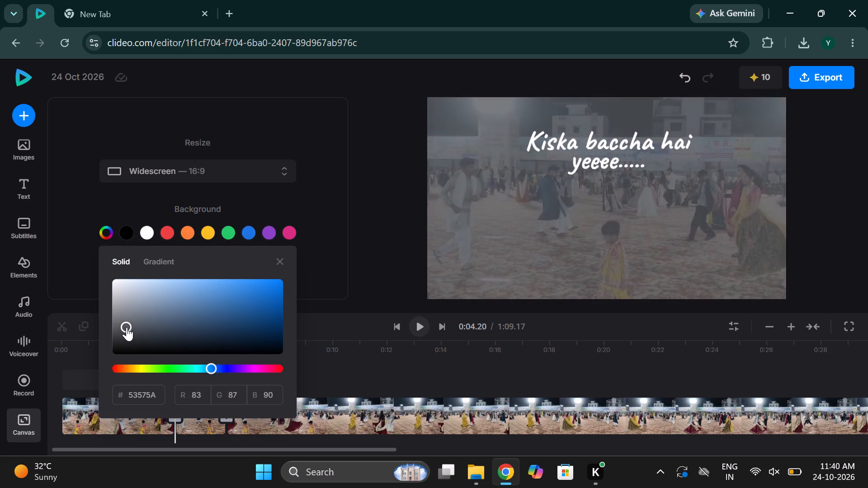
pyautogui.moveTo(127, 327); pyautogui.dragTo(130, 330)
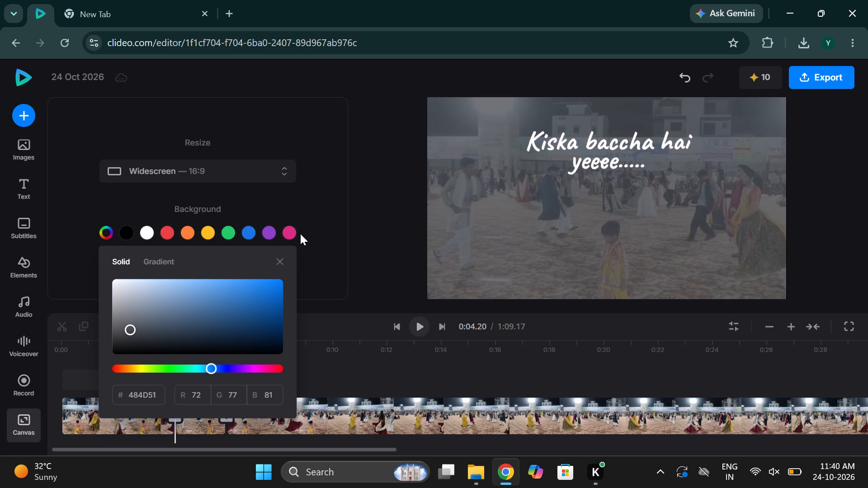
pyautogui.click(282, 253)
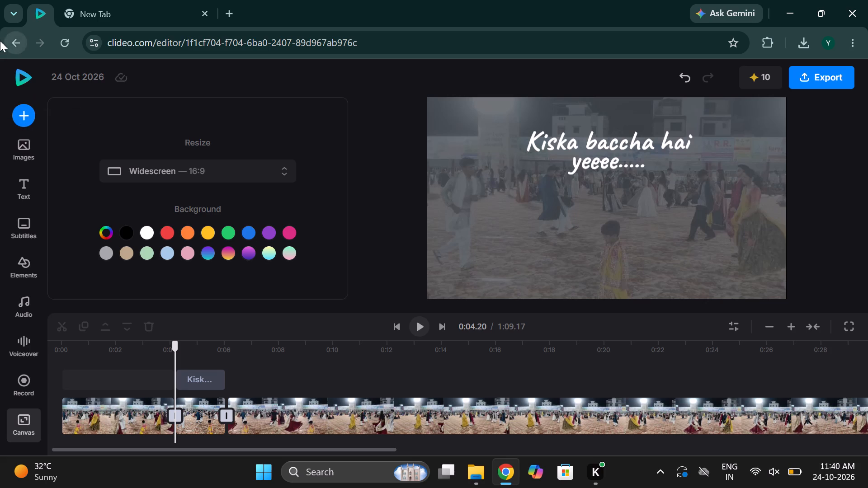
# Examine the freeze-frame against the following clip, its timing and transform settings, and the stock image categories for a way to highlight the child.
pyautogui.click(269, 429)
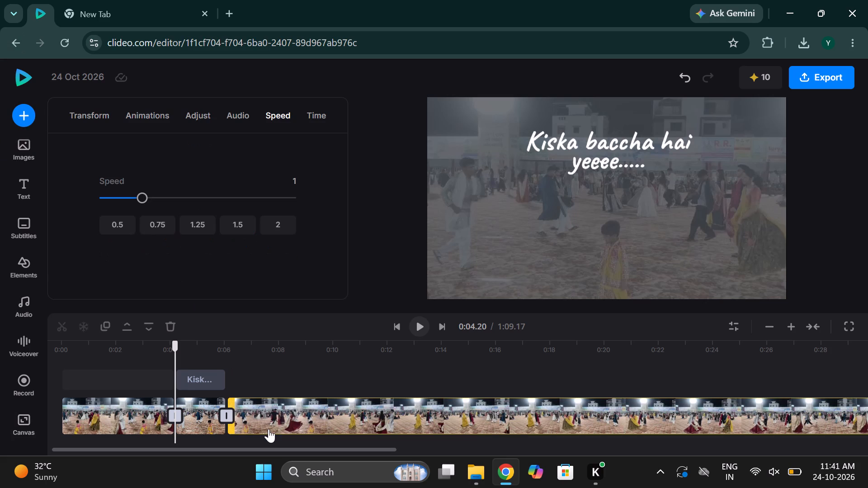
pyautogui.click(210, 418)
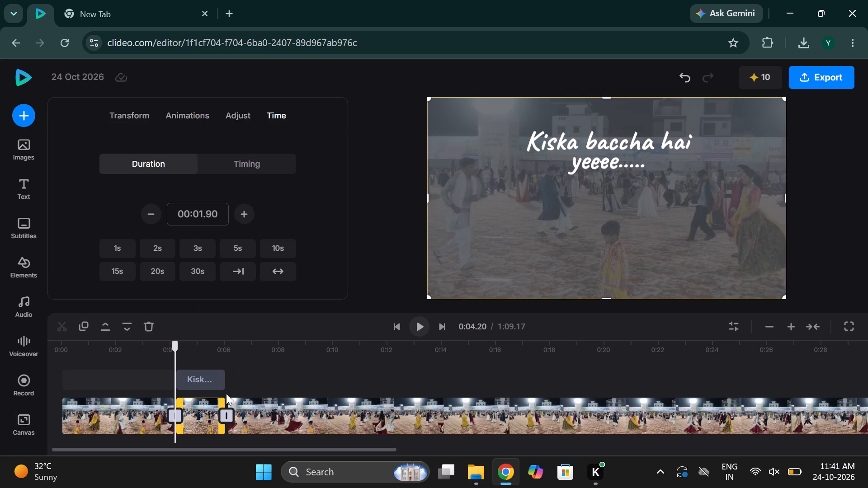
pyautogui.click(255, 376)
pyautogui.moveTo(255, 376); pyautogui.dragTo(247, 376)
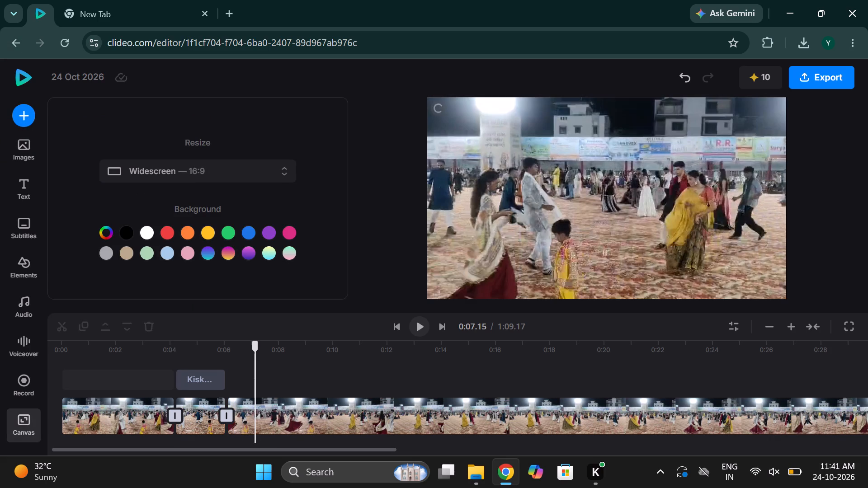
pyautogui.moveTo(247, 376); pyautogui.dragTo(193, 378)
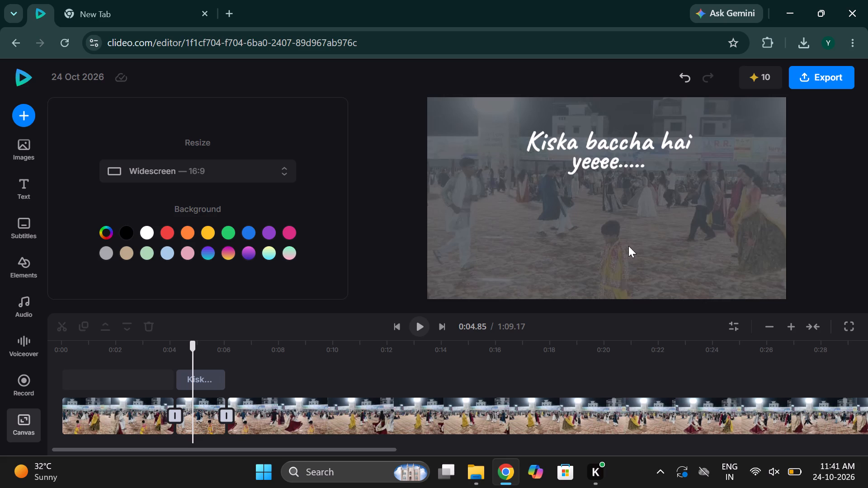
pyautogui.click(623, 271)
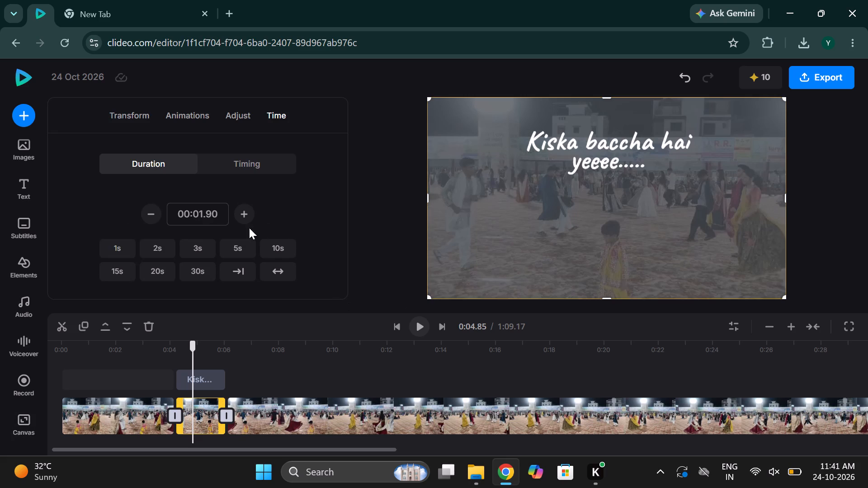
pyautogui.click(257, 166)
pyautogui.click(239, 115)
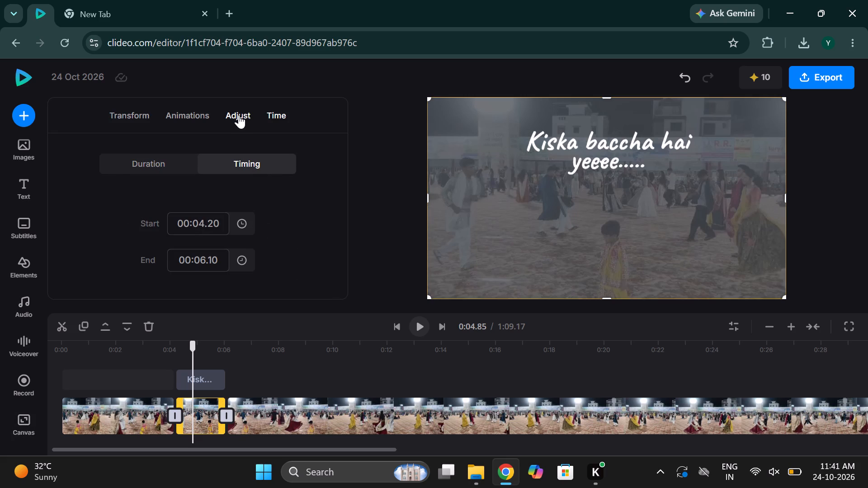
pyautogui.click(203, 117)
pyautogui.click(154, 116)
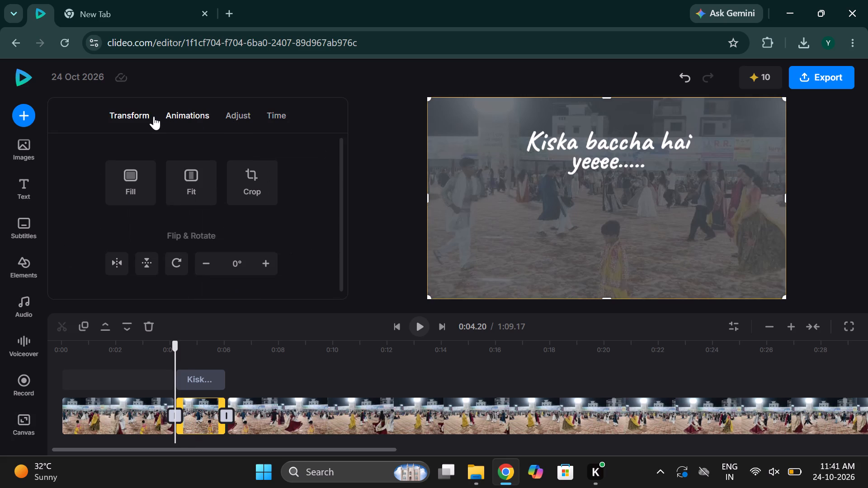
pyautogui.click(31, 150)
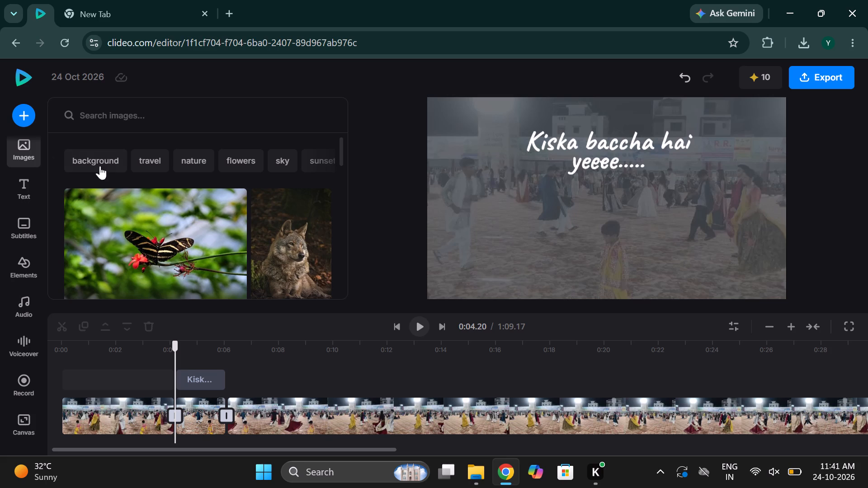
pyautogui.hscroll(-1, 203, 161)
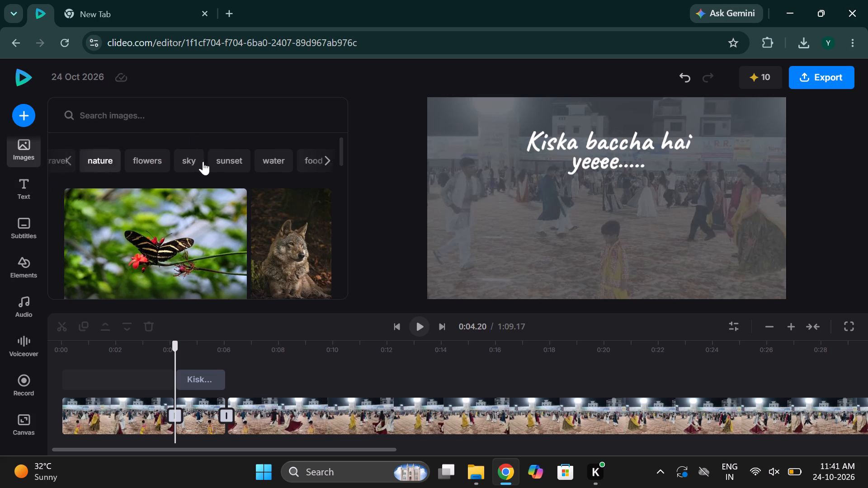
pyautogui.hscroll(-3, 203, 161)
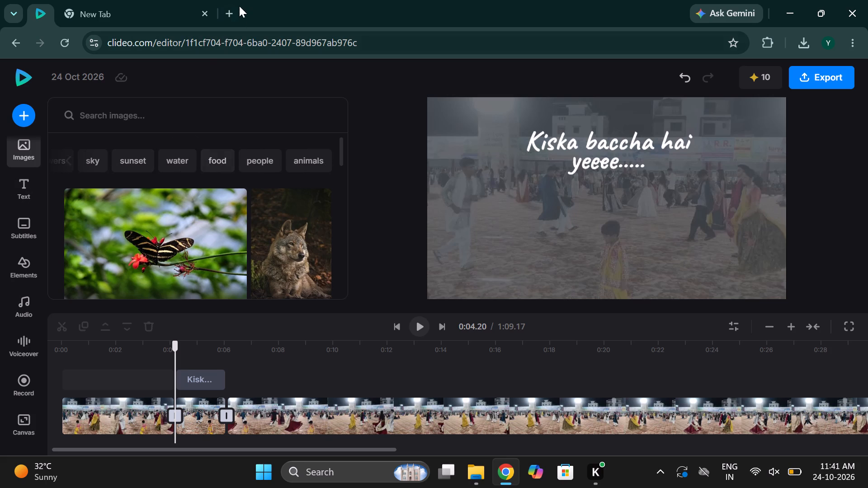
# In the other browser tab, search Google for "sticker maker" and open Canva's sticker creation page from the results.
pyautogui.click(170, 9)
pyautogui.write('stick')
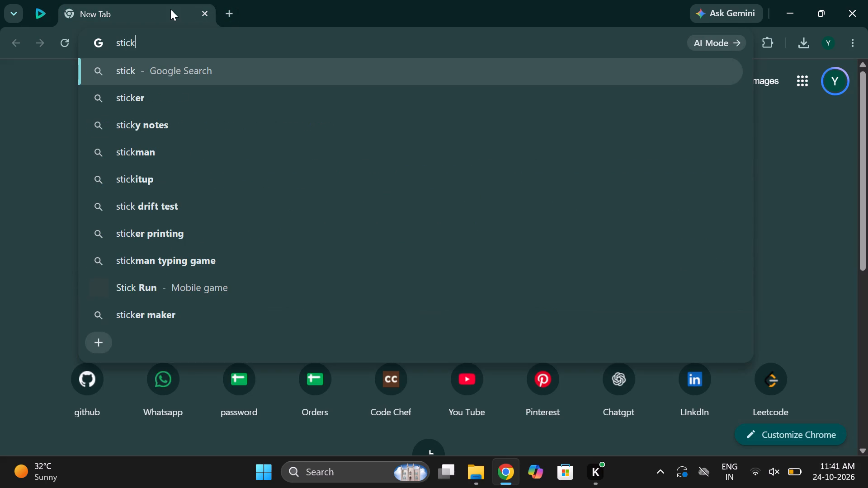
pyautogui.press('Down')
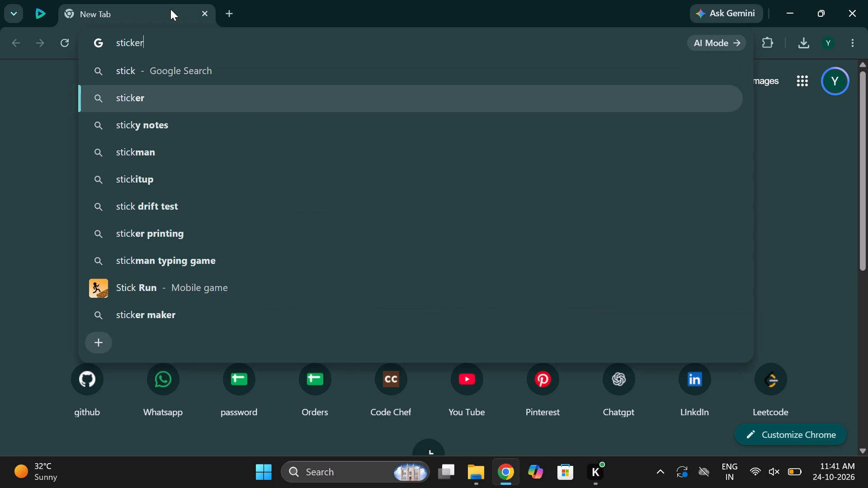
pyautogui.press('space')
pyautogui.write('make')
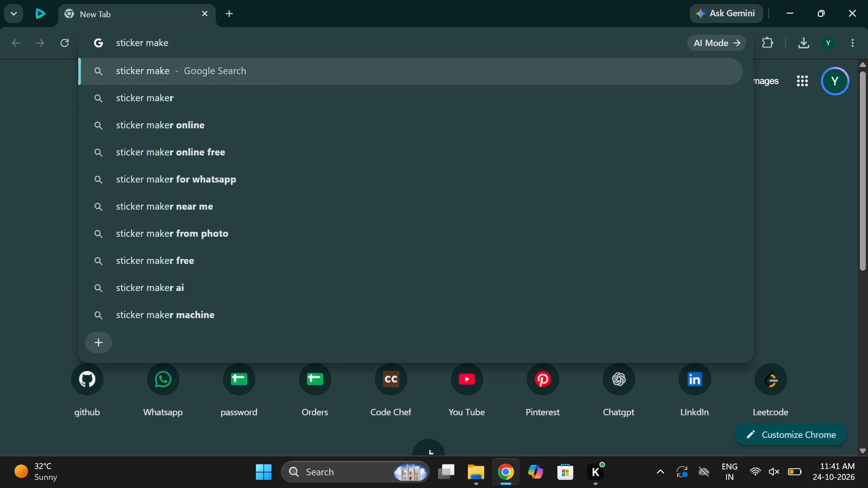
pyautogui.press('Down')
pyautogui.press('Return')
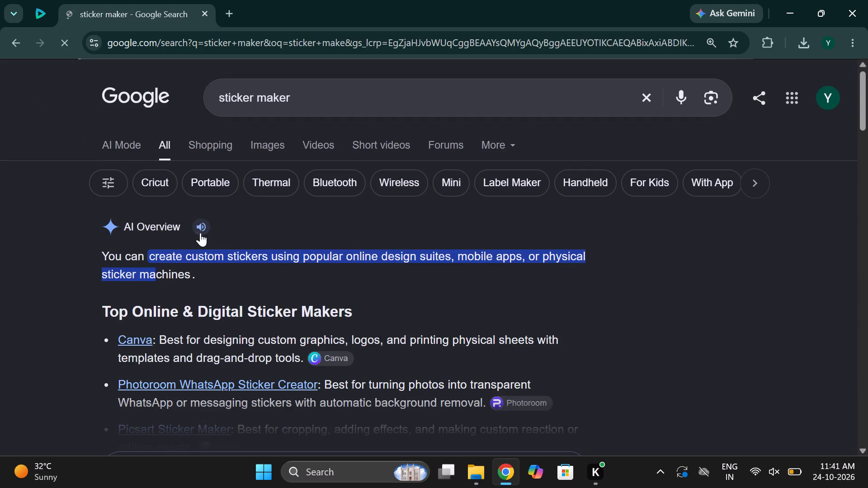
pyautogui.scroll(-1, 215, 289)
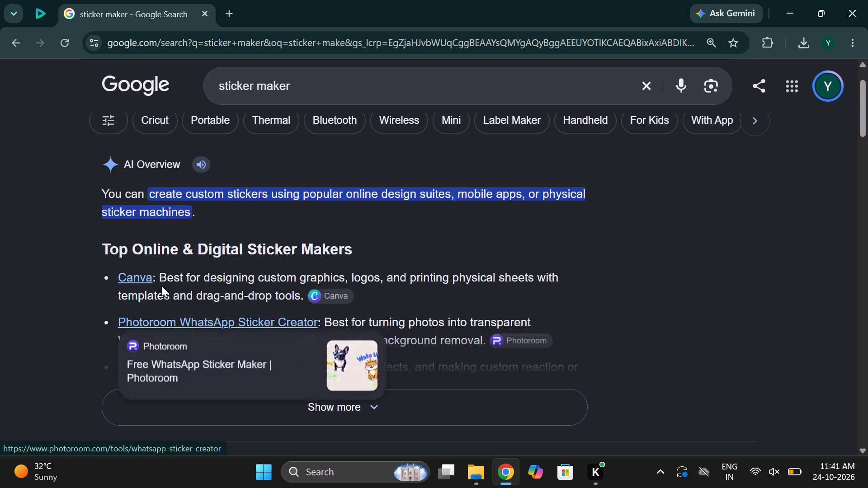
pyautogui.click(145, 282)
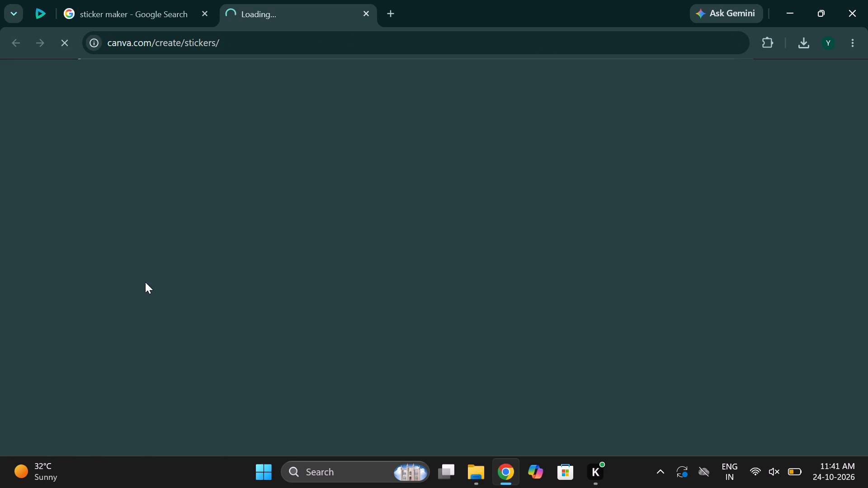
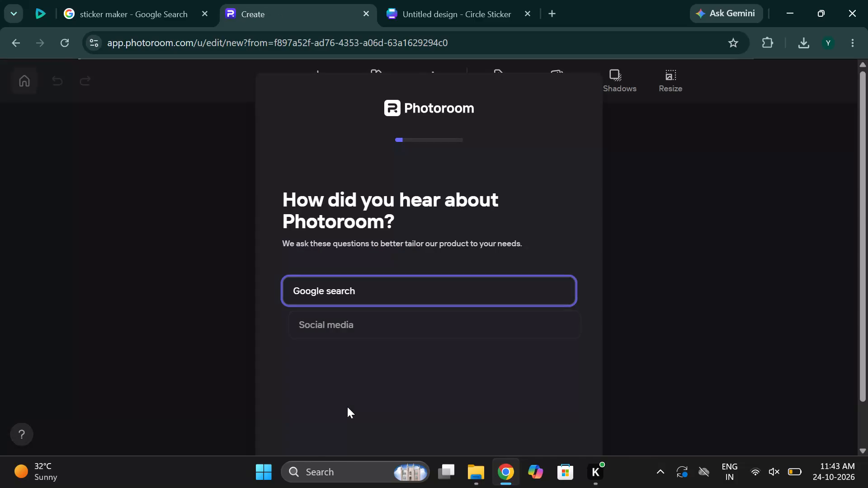
# Answer Photoroom's onboarding questions with "Google search", "No, I don't sell any products online" and "It's just me", and dismiss the Pro trial offer.
pyautogui.scroll(-1, 344, 345)
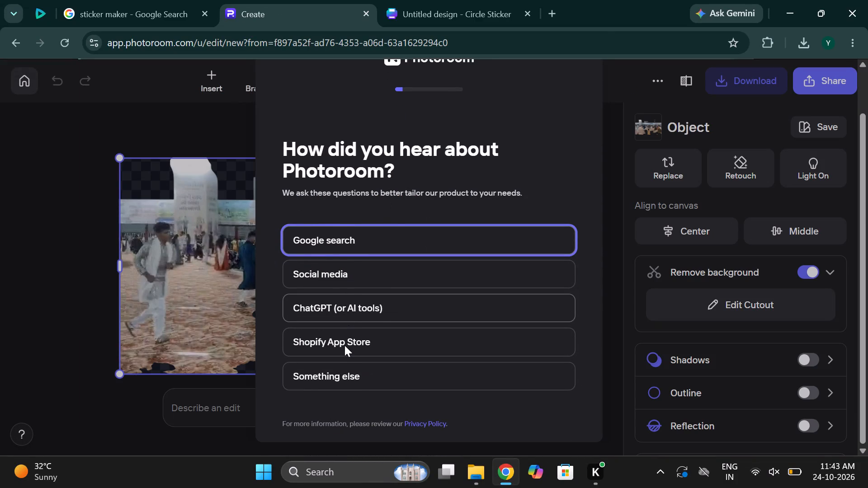
pyautogui.click(343, 237)
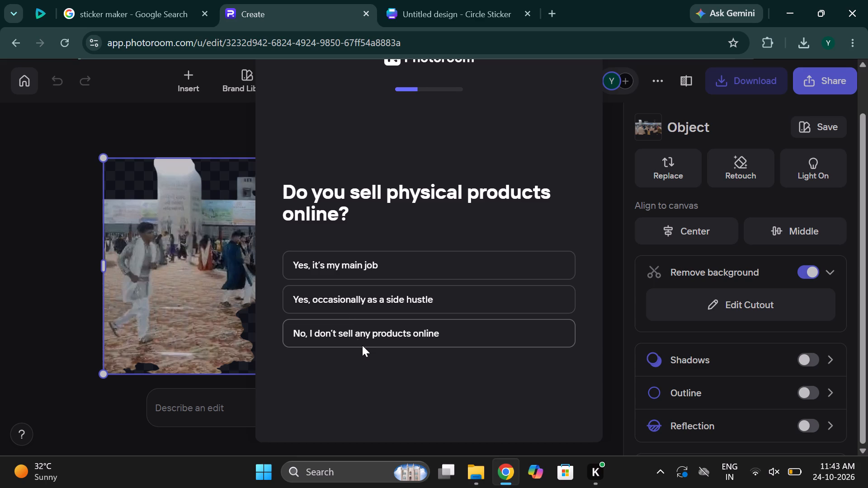
pyautogui.click(351, 334)
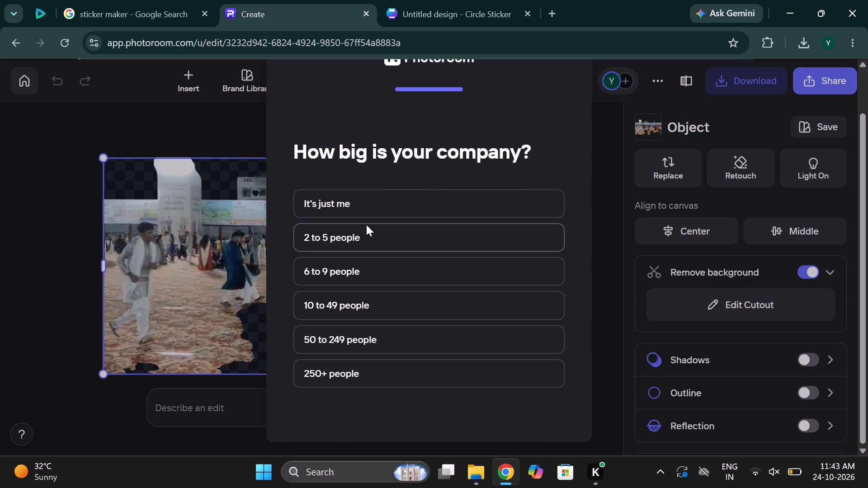
pyautogui.click(366, 210)
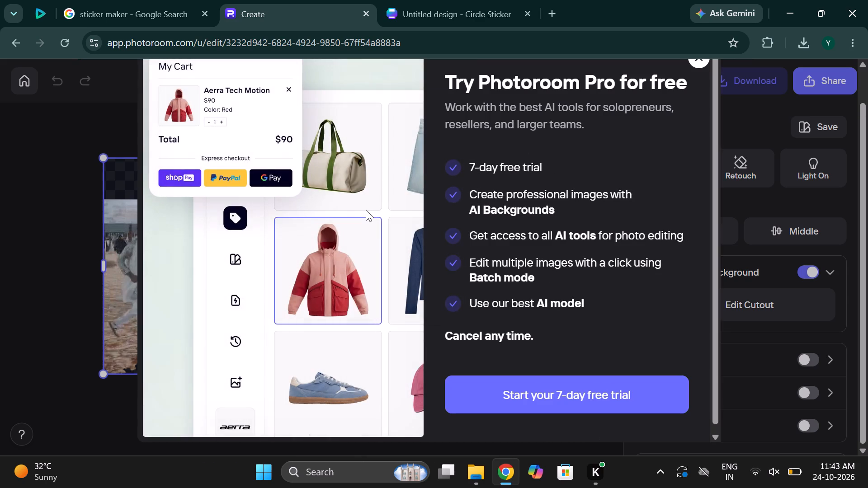
pyautogui.click(699, 67)
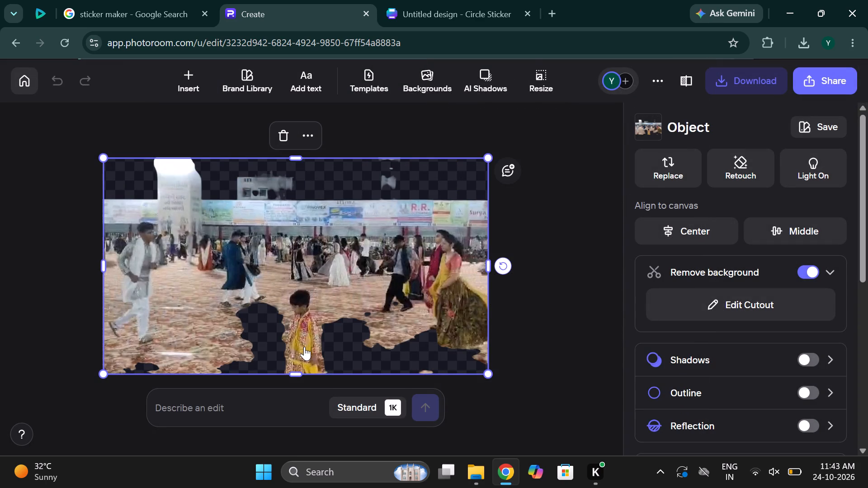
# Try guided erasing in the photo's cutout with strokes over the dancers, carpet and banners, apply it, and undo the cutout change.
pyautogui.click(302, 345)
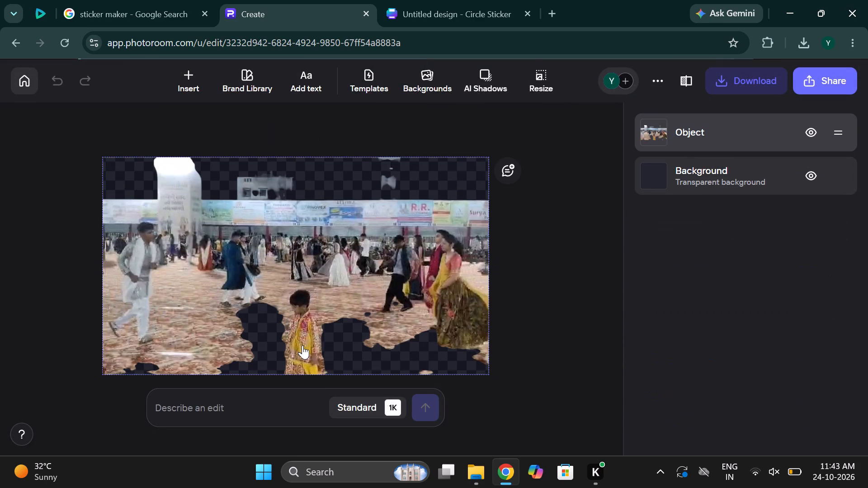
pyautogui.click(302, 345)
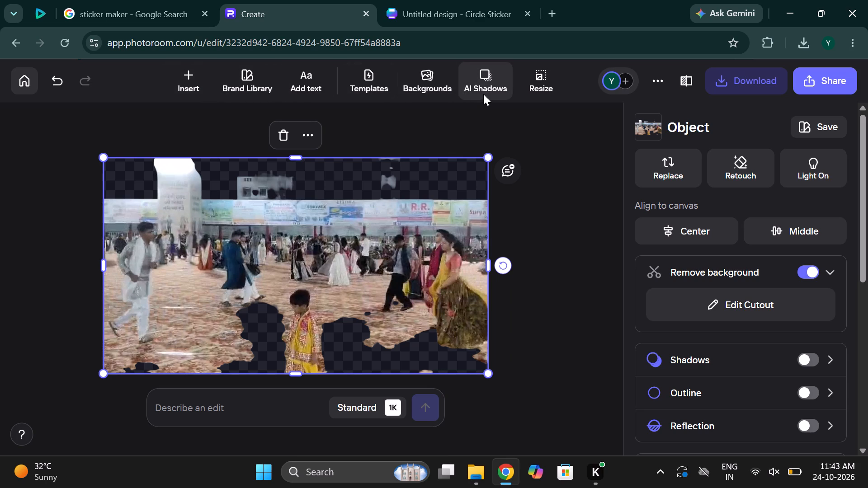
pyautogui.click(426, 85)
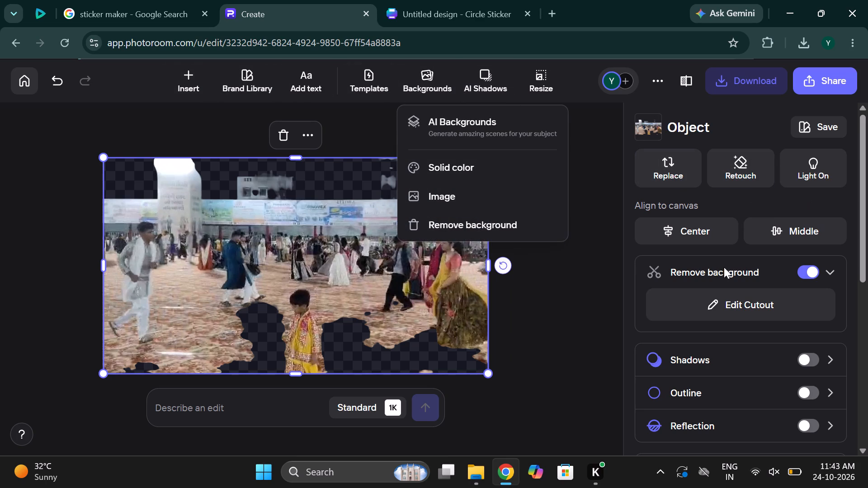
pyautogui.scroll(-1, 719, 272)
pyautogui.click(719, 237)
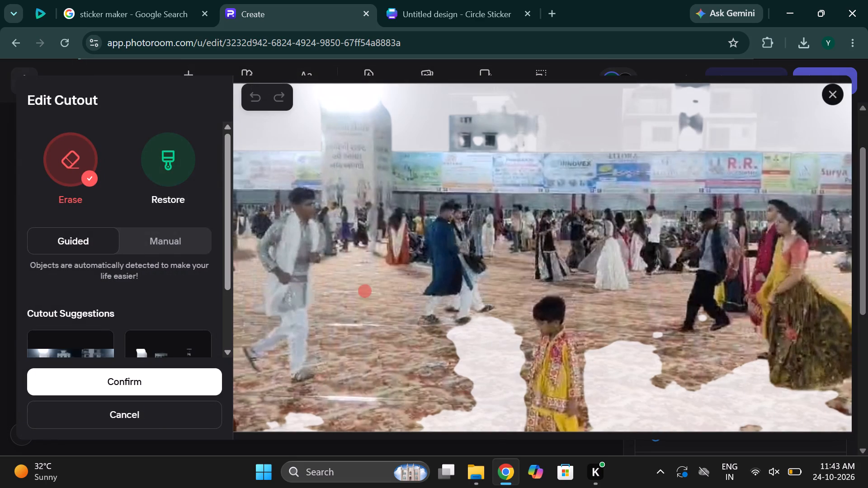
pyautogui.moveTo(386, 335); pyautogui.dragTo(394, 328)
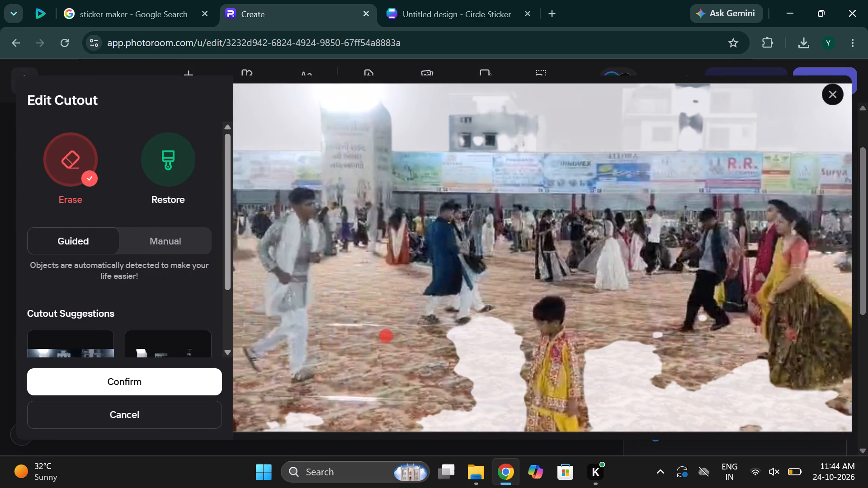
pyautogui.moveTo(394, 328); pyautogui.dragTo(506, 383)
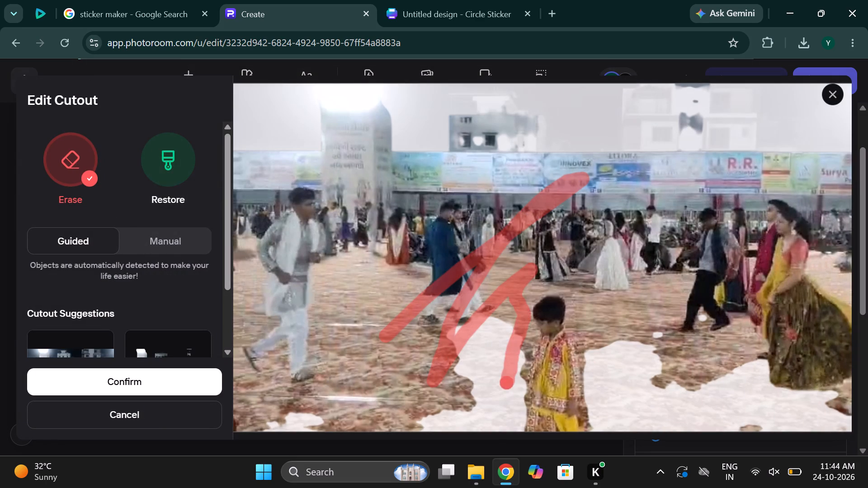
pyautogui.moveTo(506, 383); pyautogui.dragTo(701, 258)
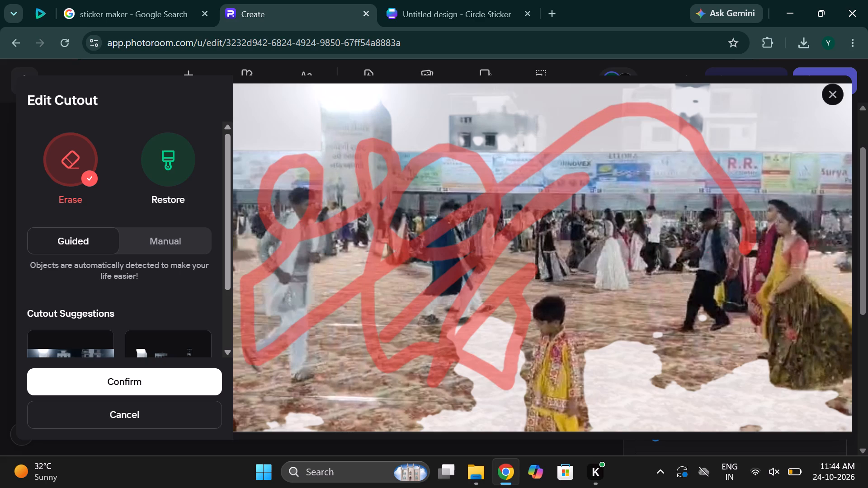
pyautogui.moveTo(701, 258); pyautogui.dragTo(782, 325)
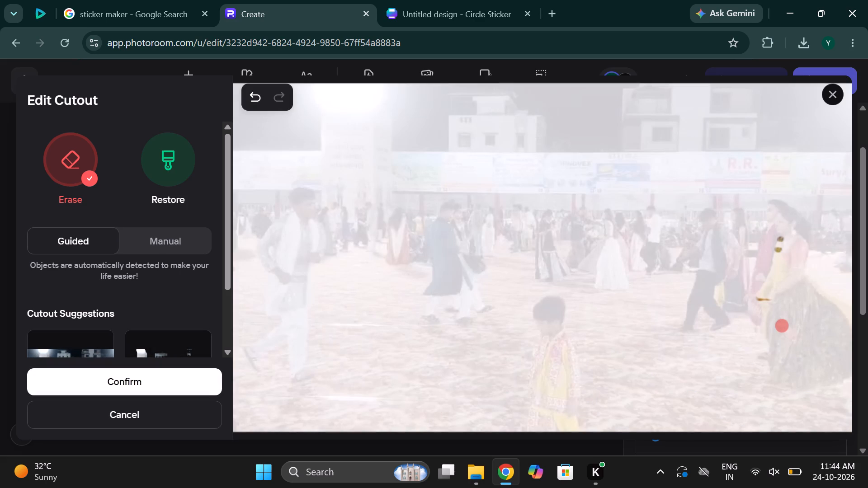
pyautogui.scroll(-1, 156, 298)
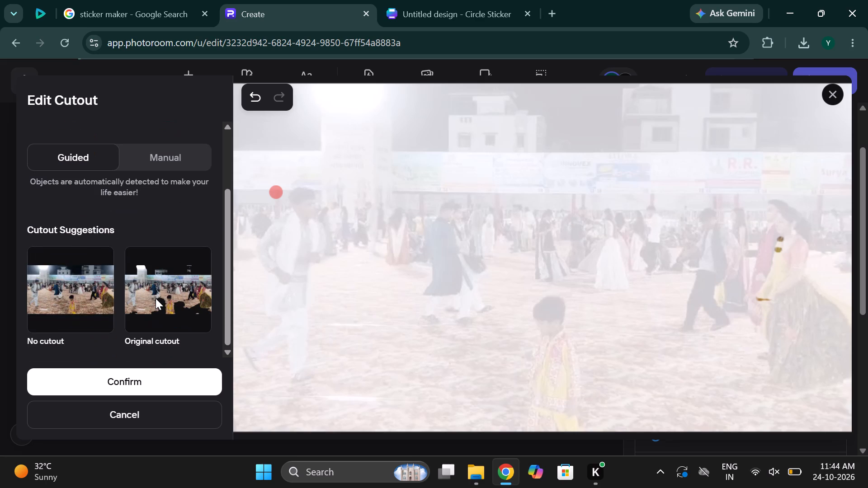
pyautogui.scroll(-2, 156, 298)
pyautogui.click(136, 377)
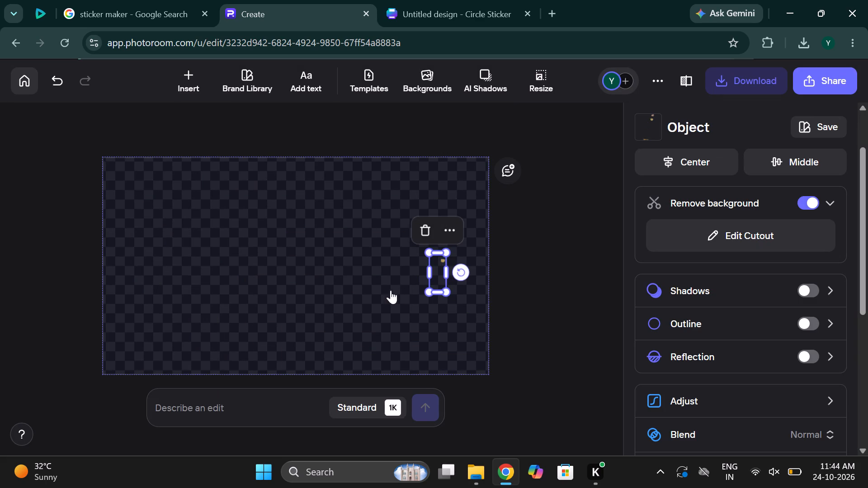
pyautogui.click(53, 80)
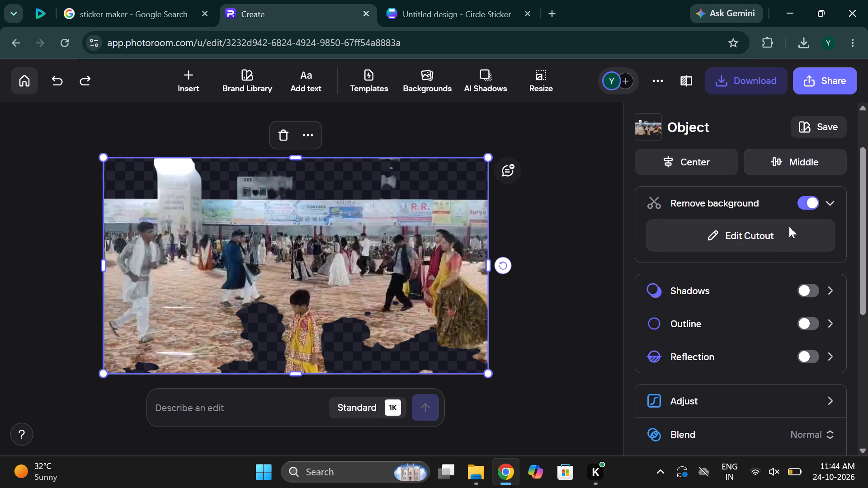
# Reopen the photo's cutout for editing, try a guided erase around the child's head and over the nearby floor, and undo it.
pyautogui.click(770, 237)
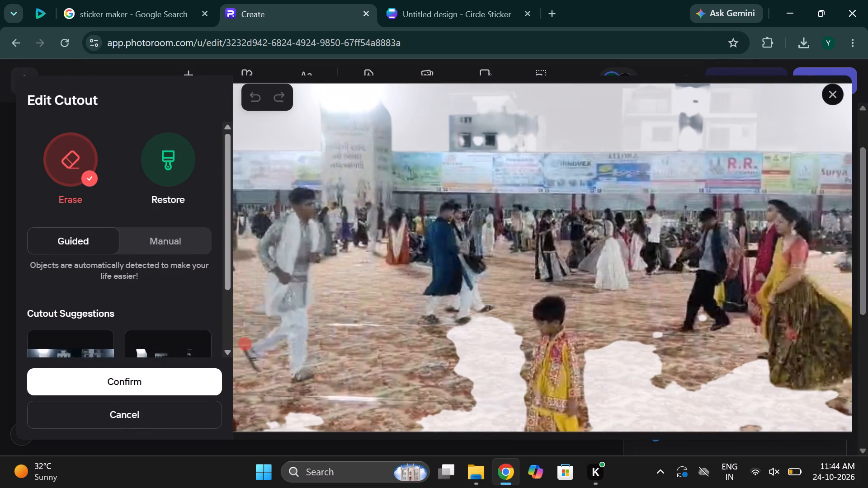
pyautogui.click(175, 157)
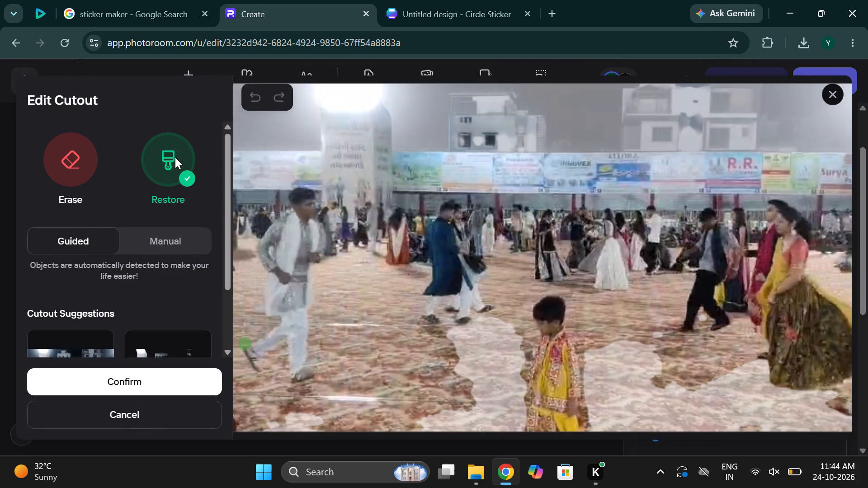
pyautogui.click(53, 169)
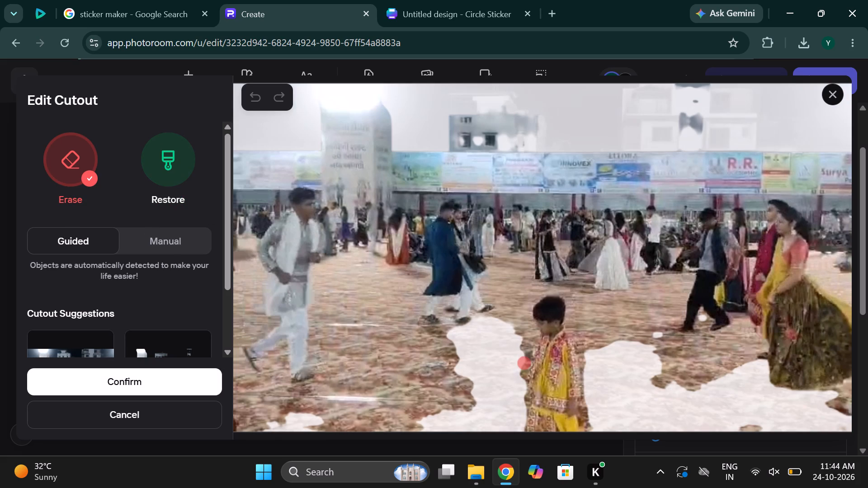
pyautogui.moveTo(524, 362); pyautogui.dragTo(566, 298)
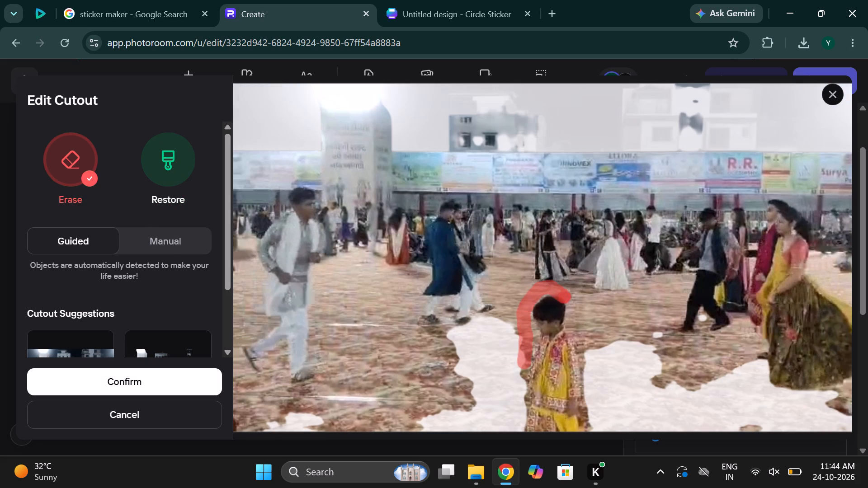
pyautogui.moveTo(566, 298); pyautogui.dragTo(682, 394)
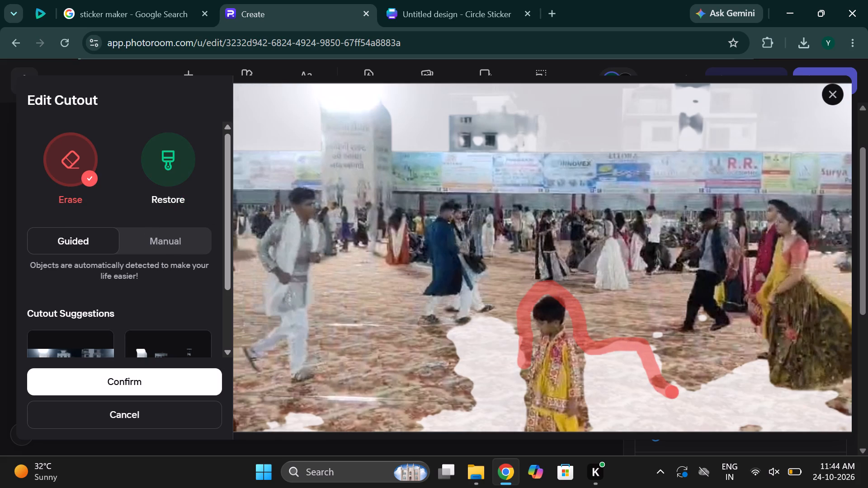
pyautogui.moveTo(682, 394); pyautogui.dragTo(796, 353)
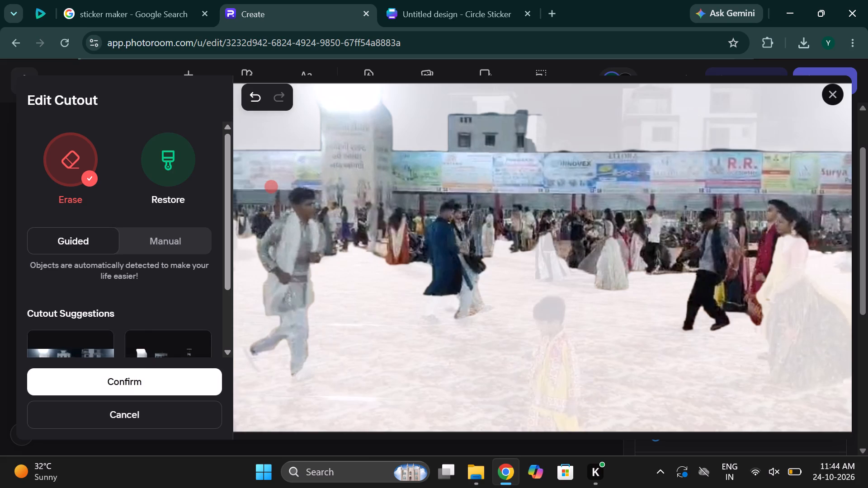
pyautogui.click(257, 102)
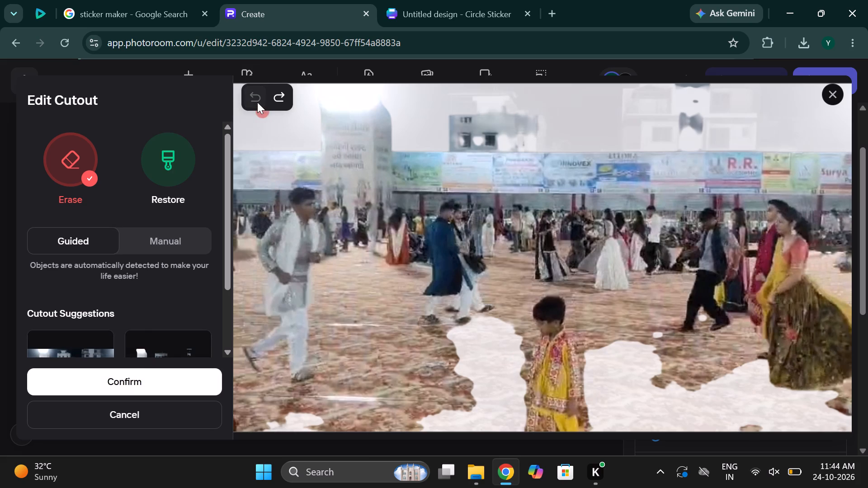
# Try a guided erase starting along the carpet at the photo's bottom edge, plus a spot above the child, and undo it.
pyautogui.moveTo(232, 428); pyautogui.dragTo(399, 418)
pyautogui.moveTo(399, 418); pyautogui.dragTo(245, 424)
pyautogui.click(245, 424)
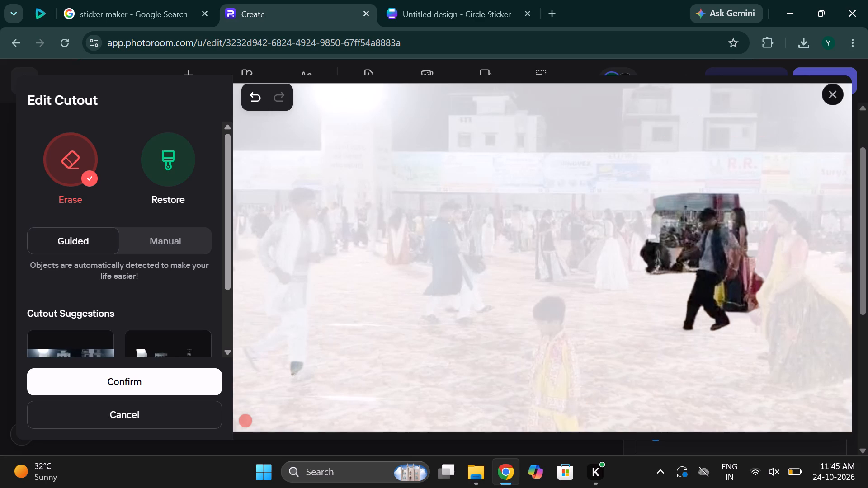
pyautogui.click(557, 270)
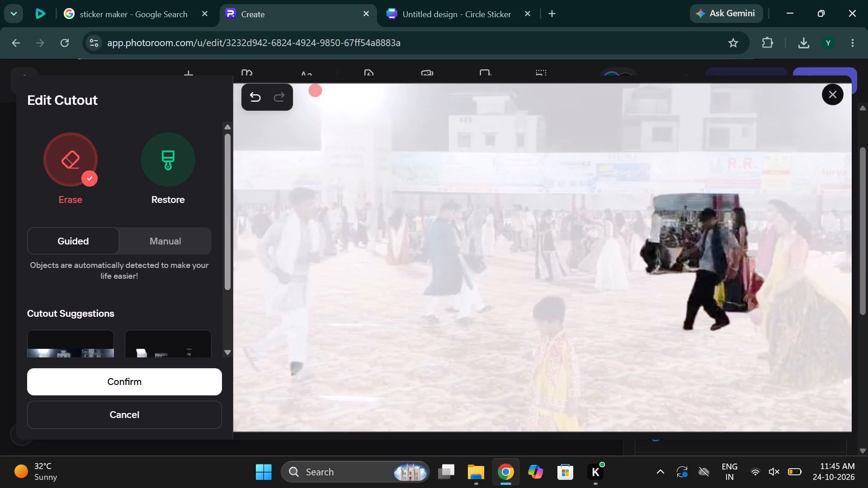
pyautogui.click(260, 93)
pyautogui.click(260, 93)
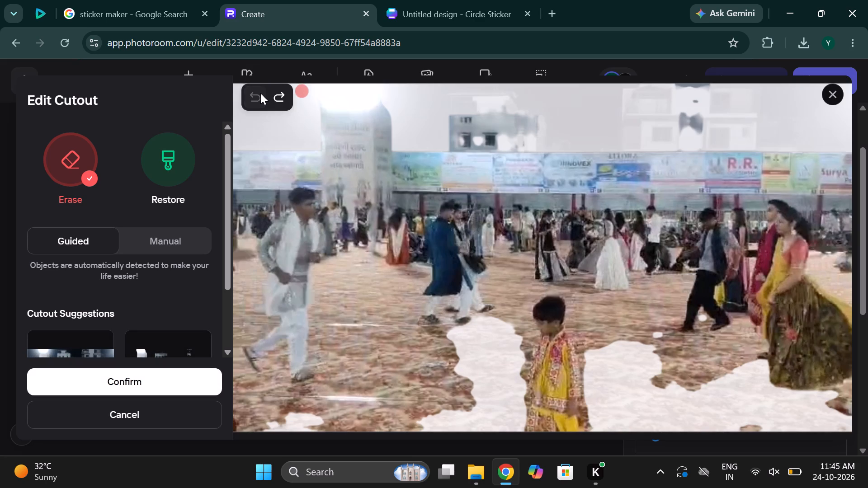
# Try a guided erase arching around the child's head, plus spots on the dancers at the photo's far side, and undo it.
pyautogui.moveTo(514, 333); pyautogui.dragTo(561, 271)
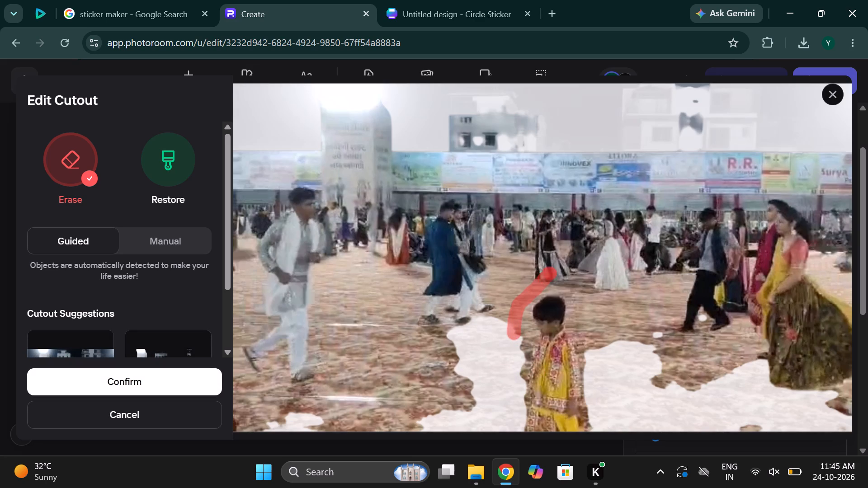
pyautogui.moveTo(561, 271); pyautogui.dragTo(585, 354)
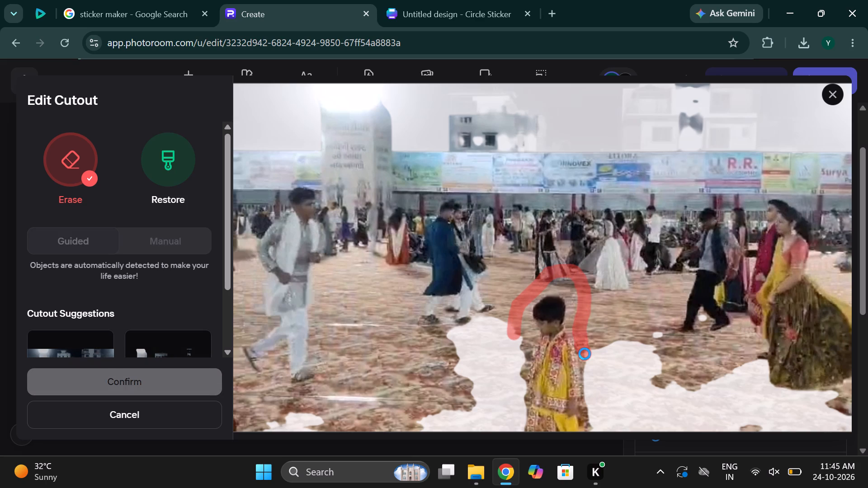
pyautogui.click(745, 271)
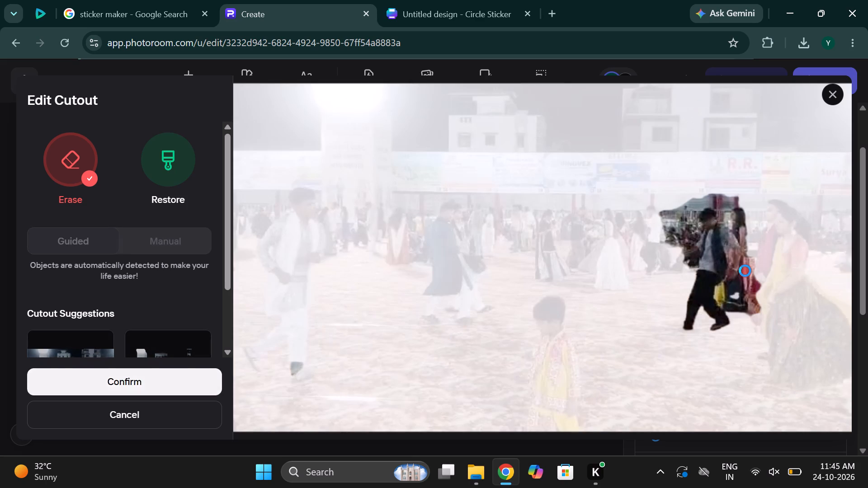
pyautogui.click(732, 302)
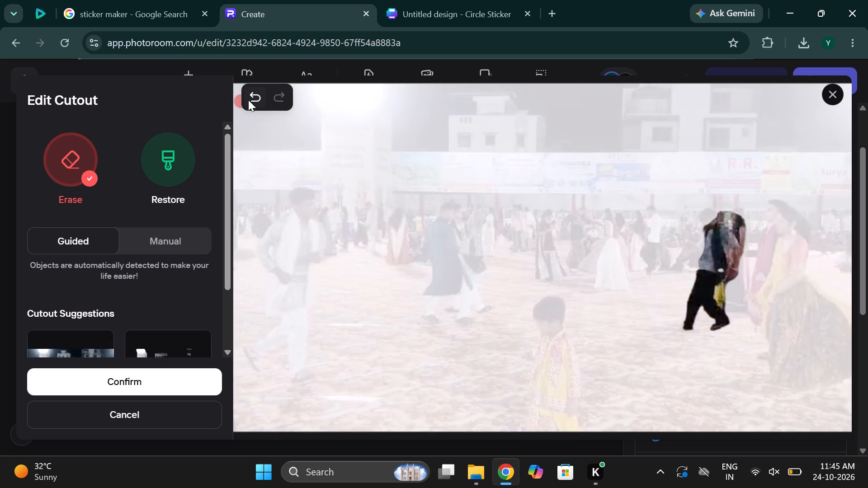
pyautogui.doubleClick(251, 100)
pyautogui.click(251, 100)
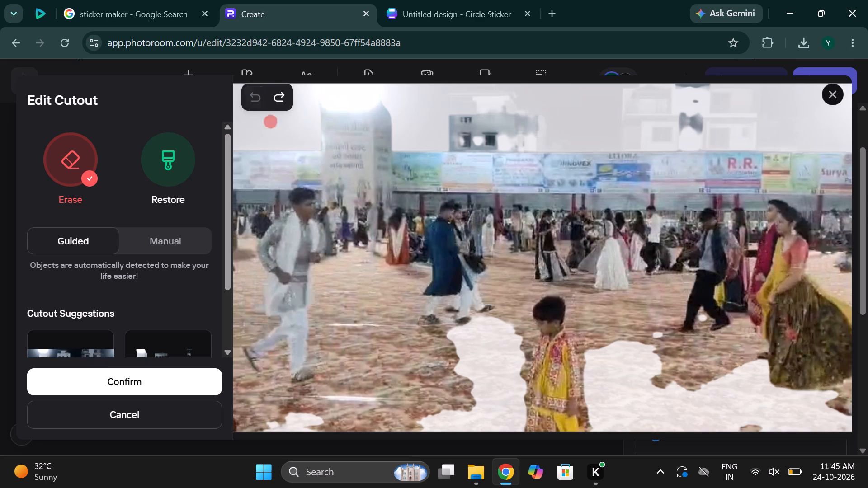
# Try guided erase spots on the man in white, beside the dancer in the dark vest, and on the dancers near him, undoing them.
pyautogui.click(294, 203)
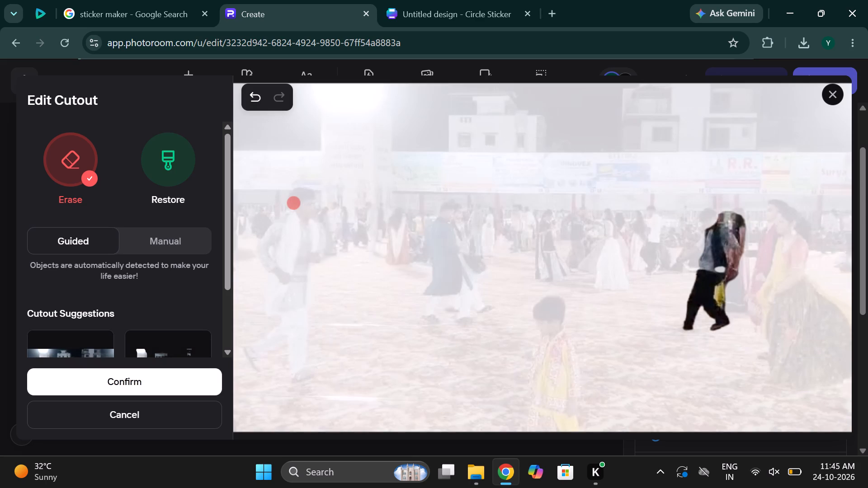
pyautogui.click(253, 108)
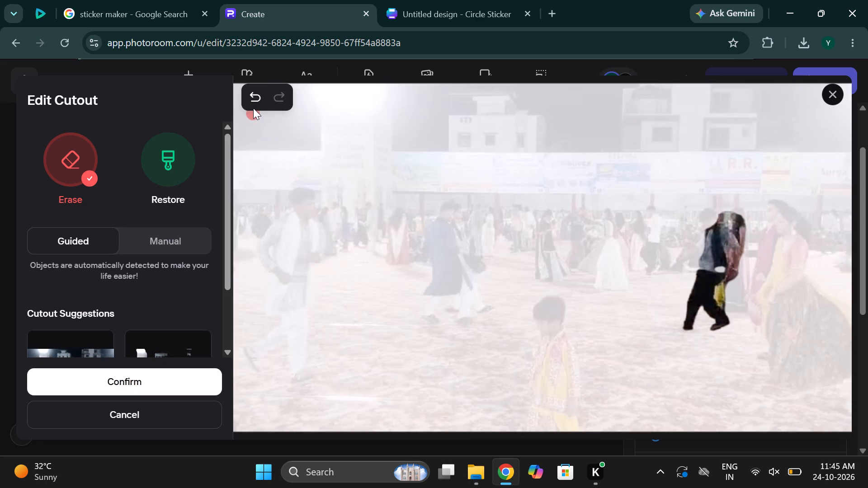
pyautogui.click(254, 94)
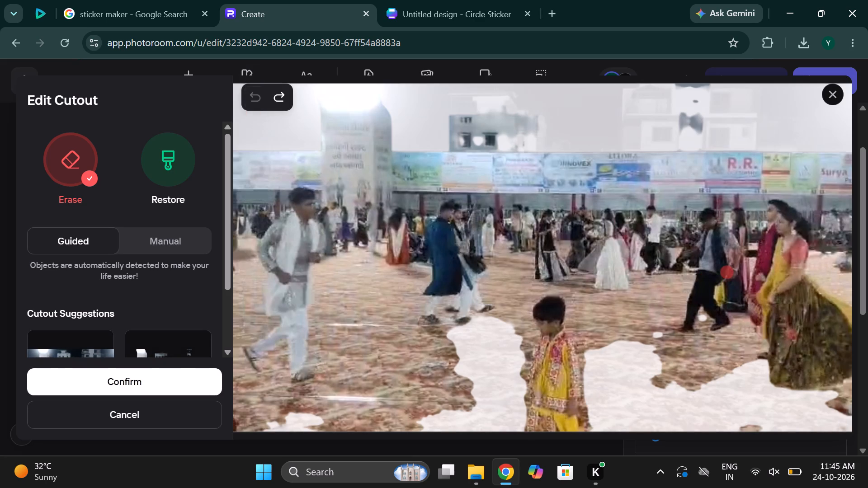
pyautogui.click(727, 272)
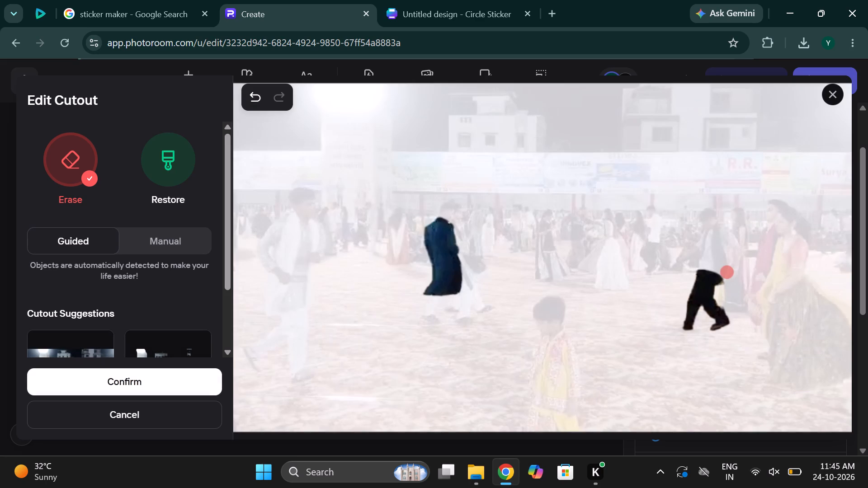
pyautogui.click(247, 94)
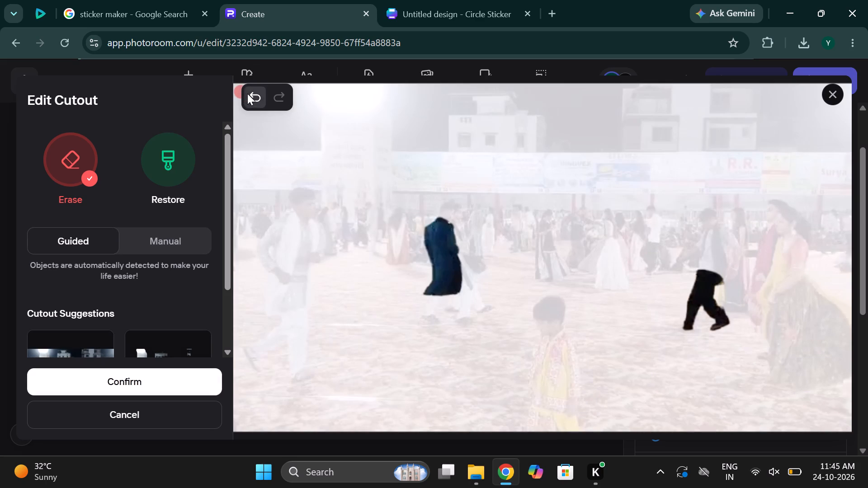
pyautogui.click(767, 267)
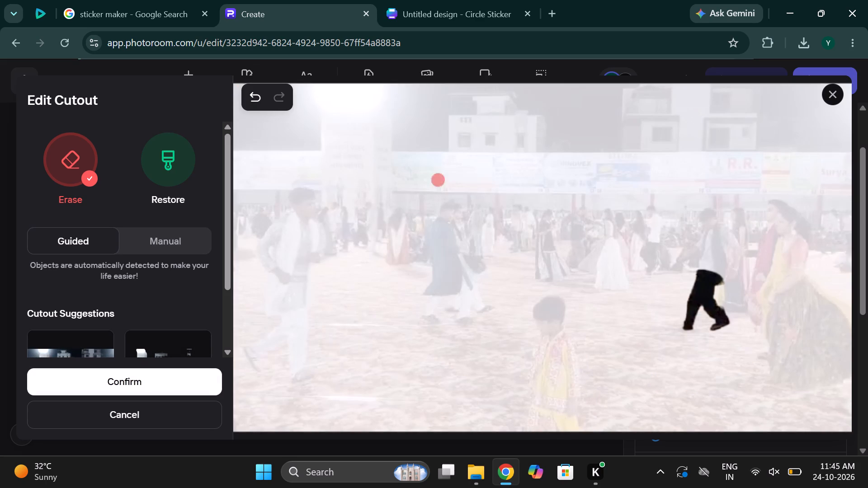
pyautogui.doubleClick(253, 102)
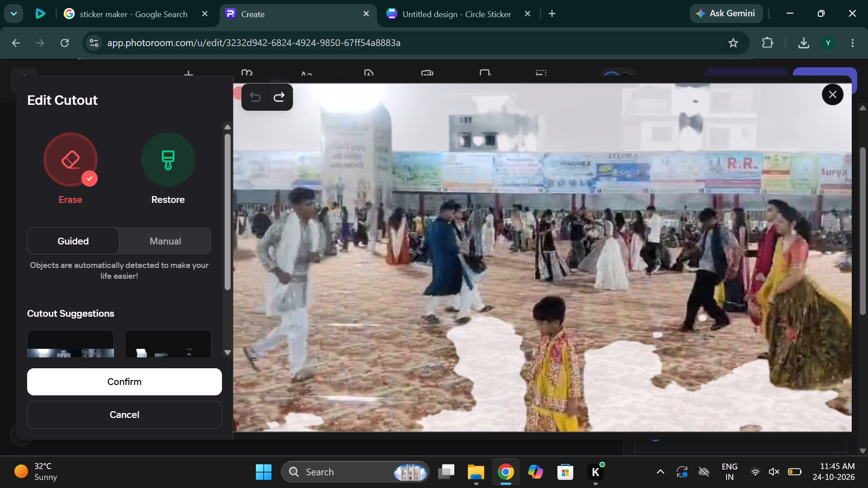
# Close the Photoroom cutout page and switch back to the Clideo video editor.
pyautogui.click(369, 14)
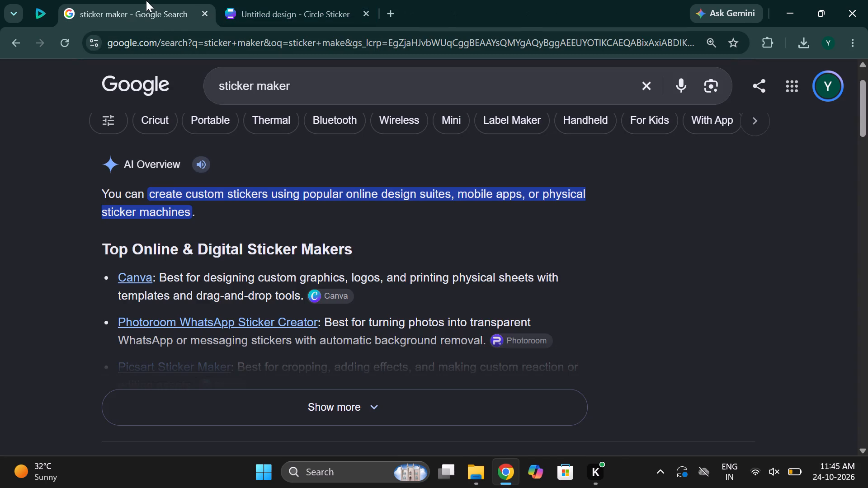
pyautogui.click(47, 8)
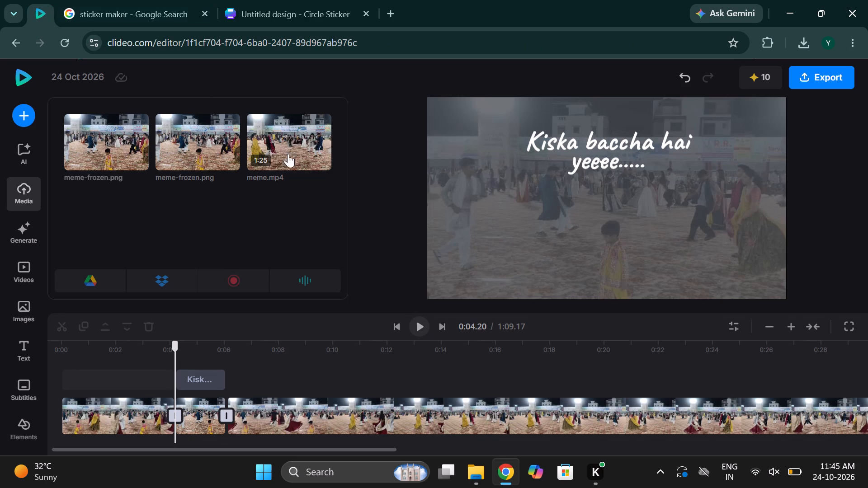